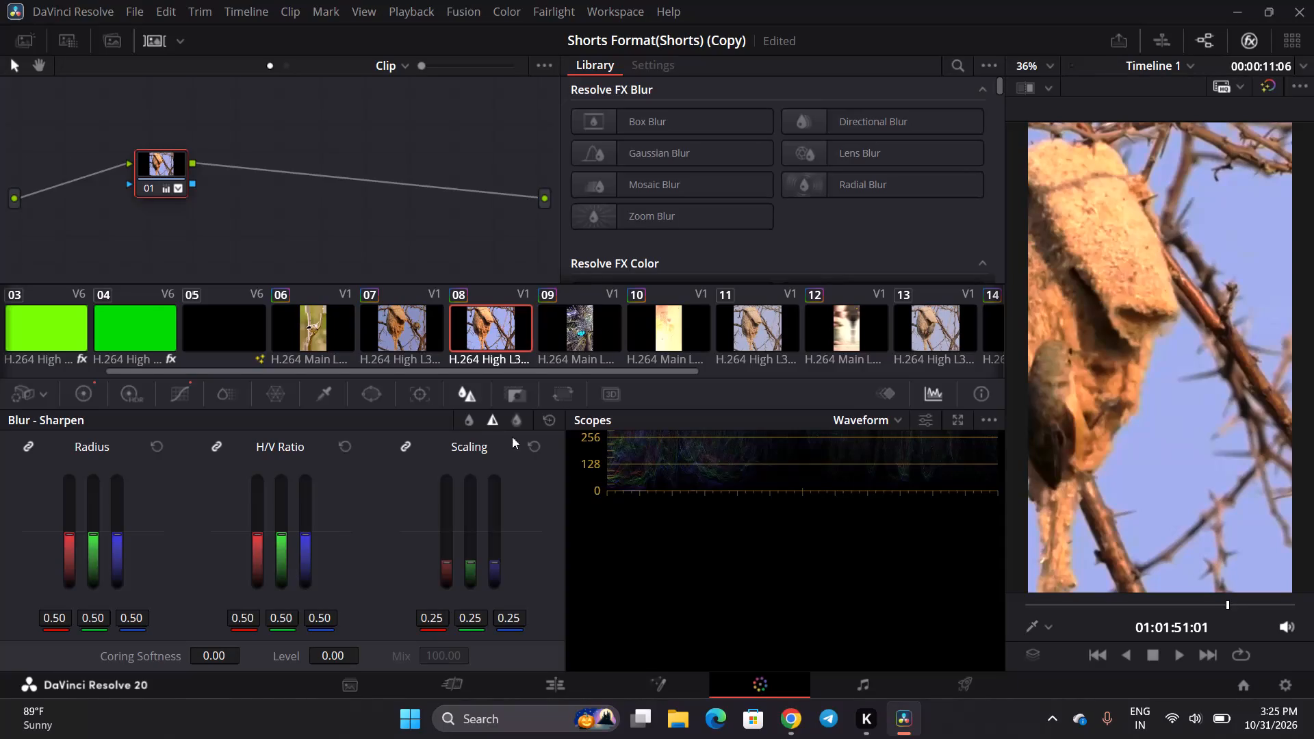
Examine the Blur, ColorSlice, Curves and HDR grading controls for clip 08, and compare neighbouring clips 09 and 07.
{"action": "left_click", "coordinate": [537, 446]}
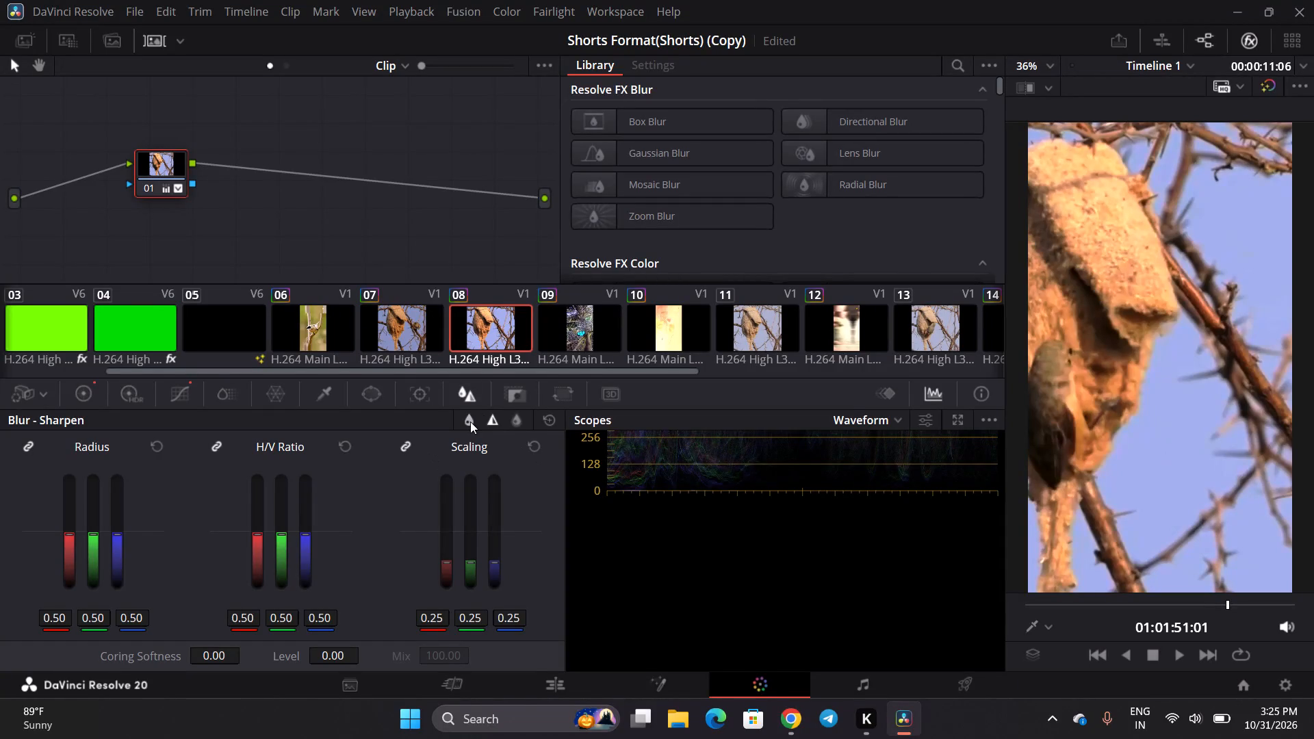
{"action": "left_click", "coordinate": [463, 425]}
{"action": "left_click", "coordinate": [533, 447]}
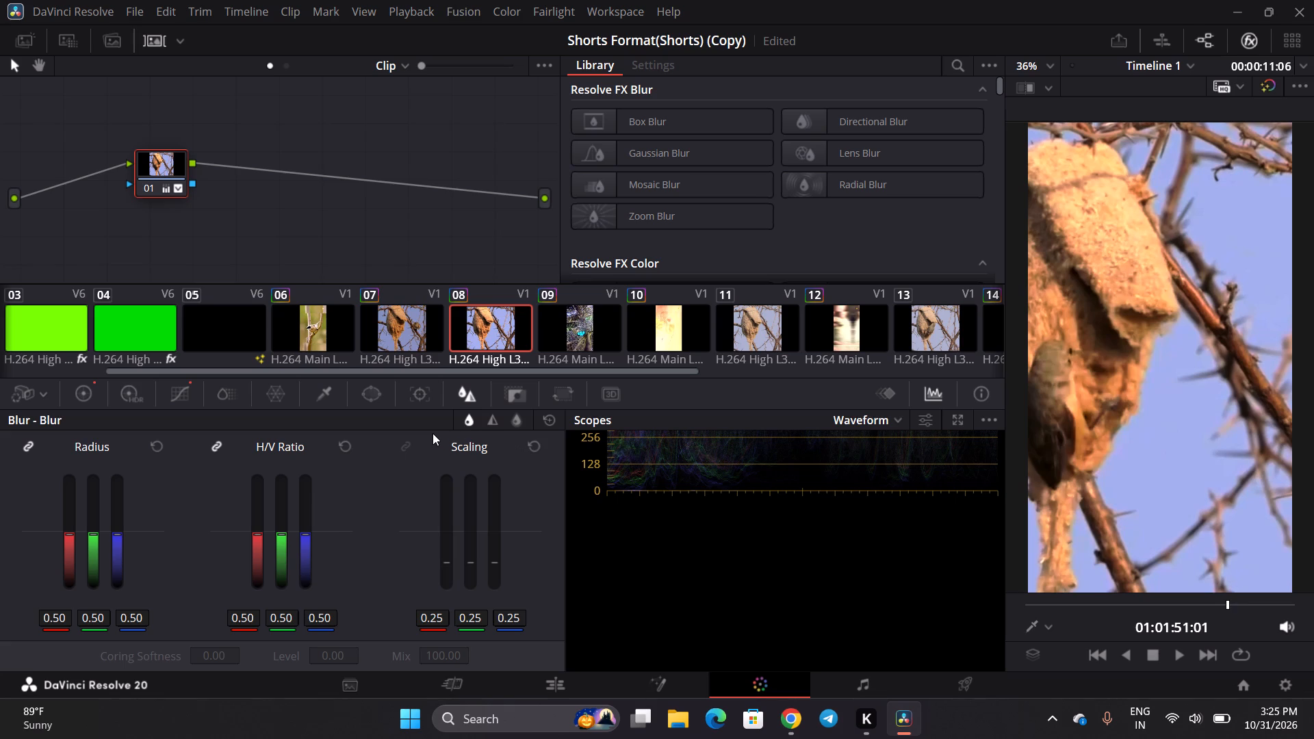
{"action": "left_click", "coordinate": [268, 394]}
{"action": "left_click", "coordinate": [227, 390]}
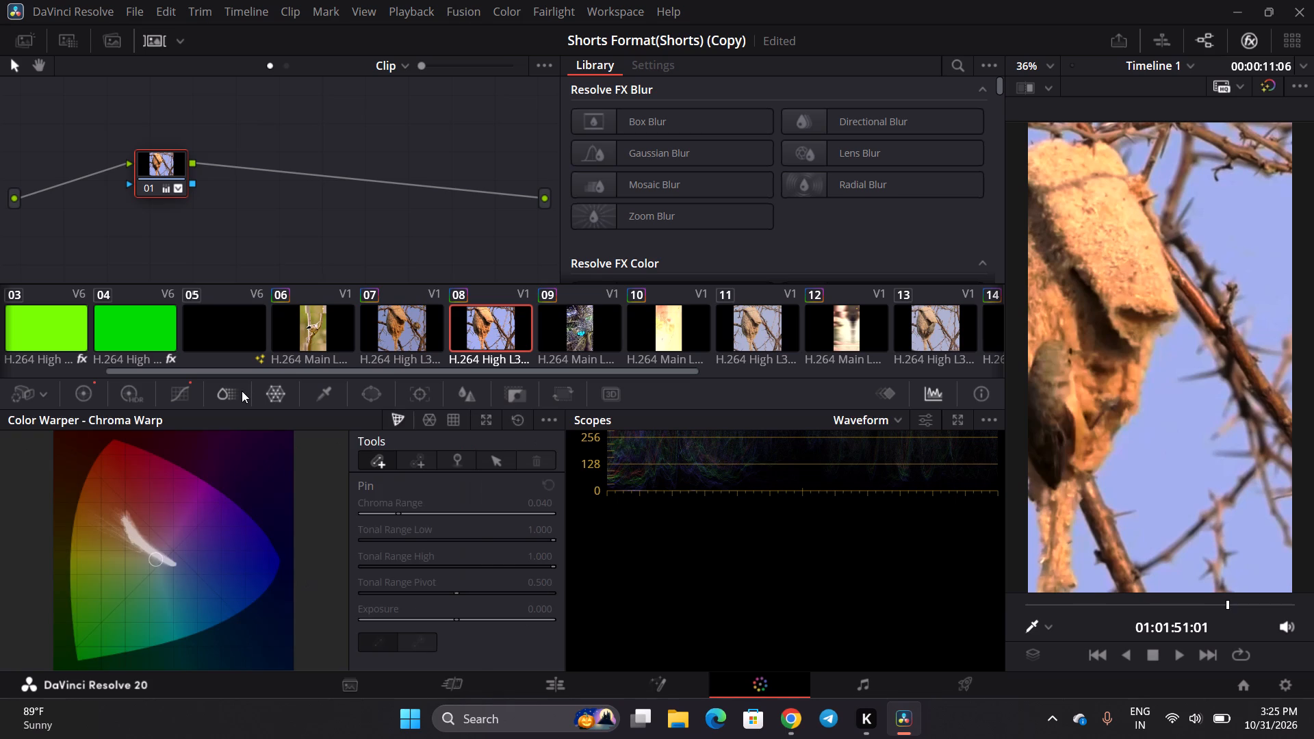
{"action": "left_click", "coordinate": [170, 393]}
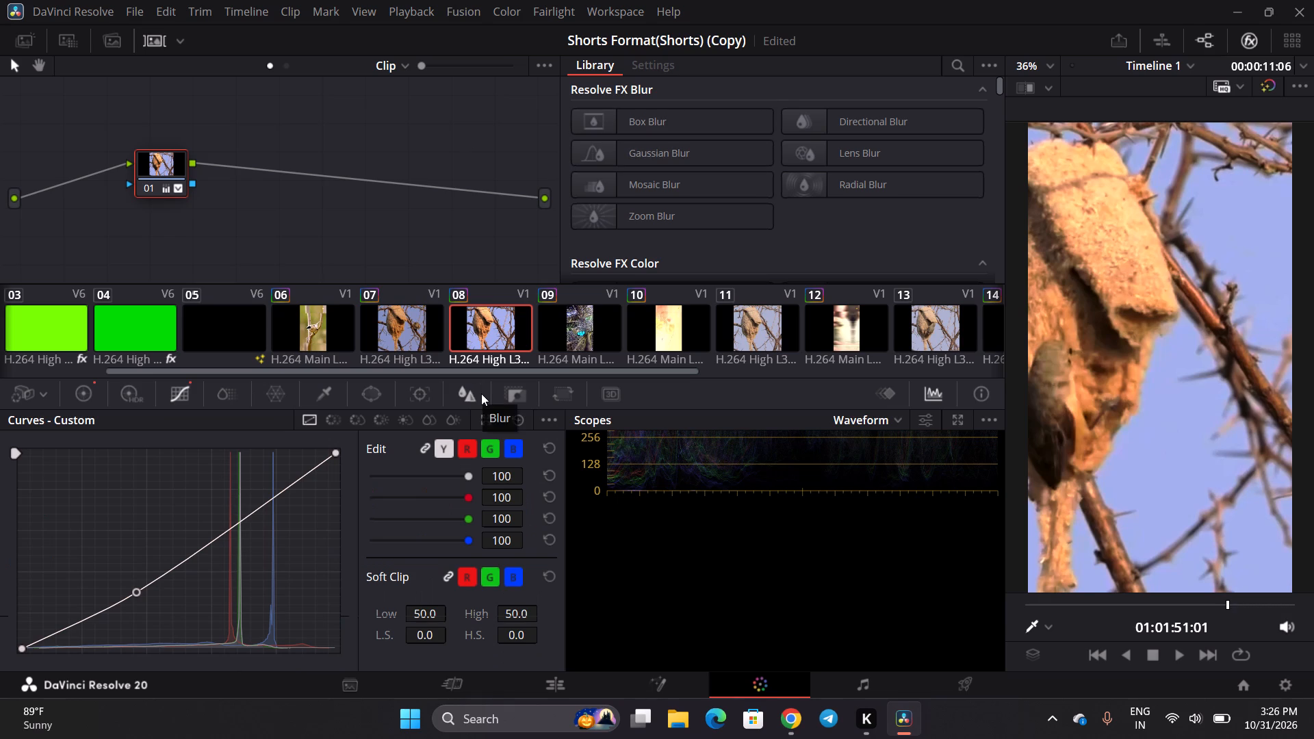
{"action": "left_click", "coordinate": [121, 400]}
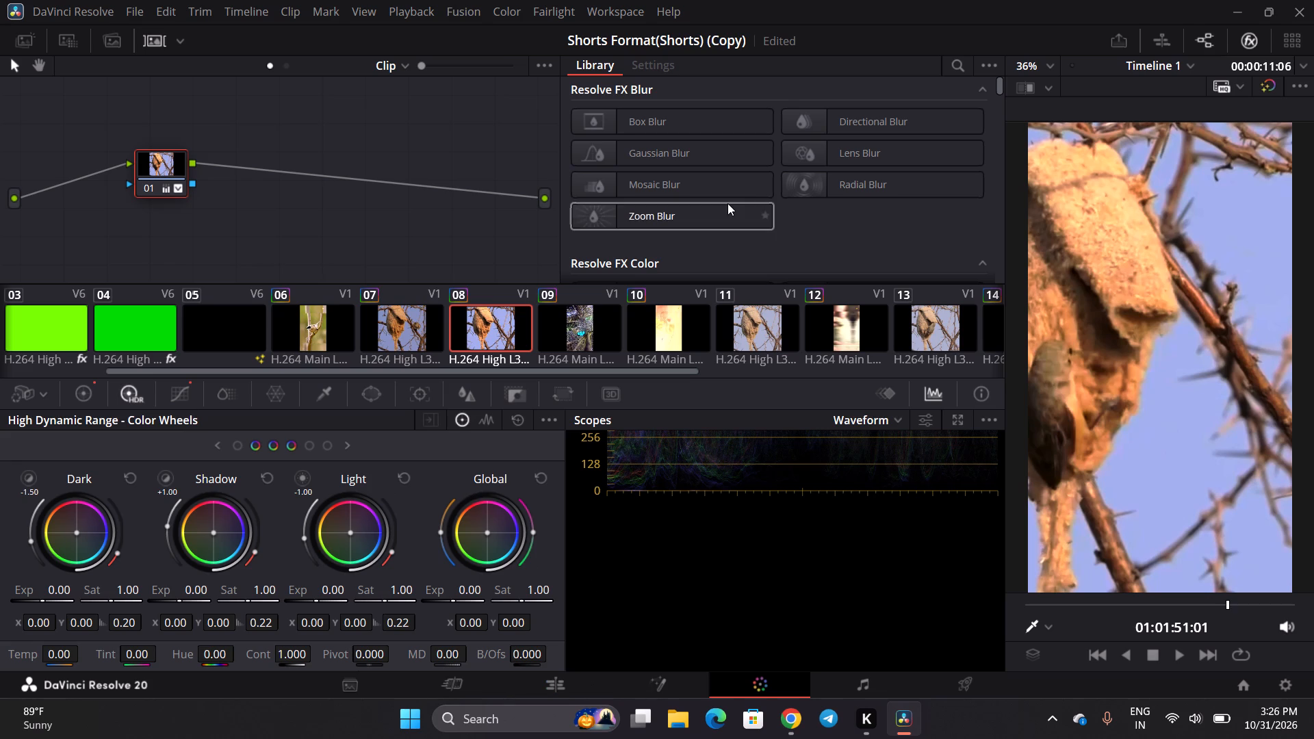
{"action": "left_click", "coordinate": [601, 334]}
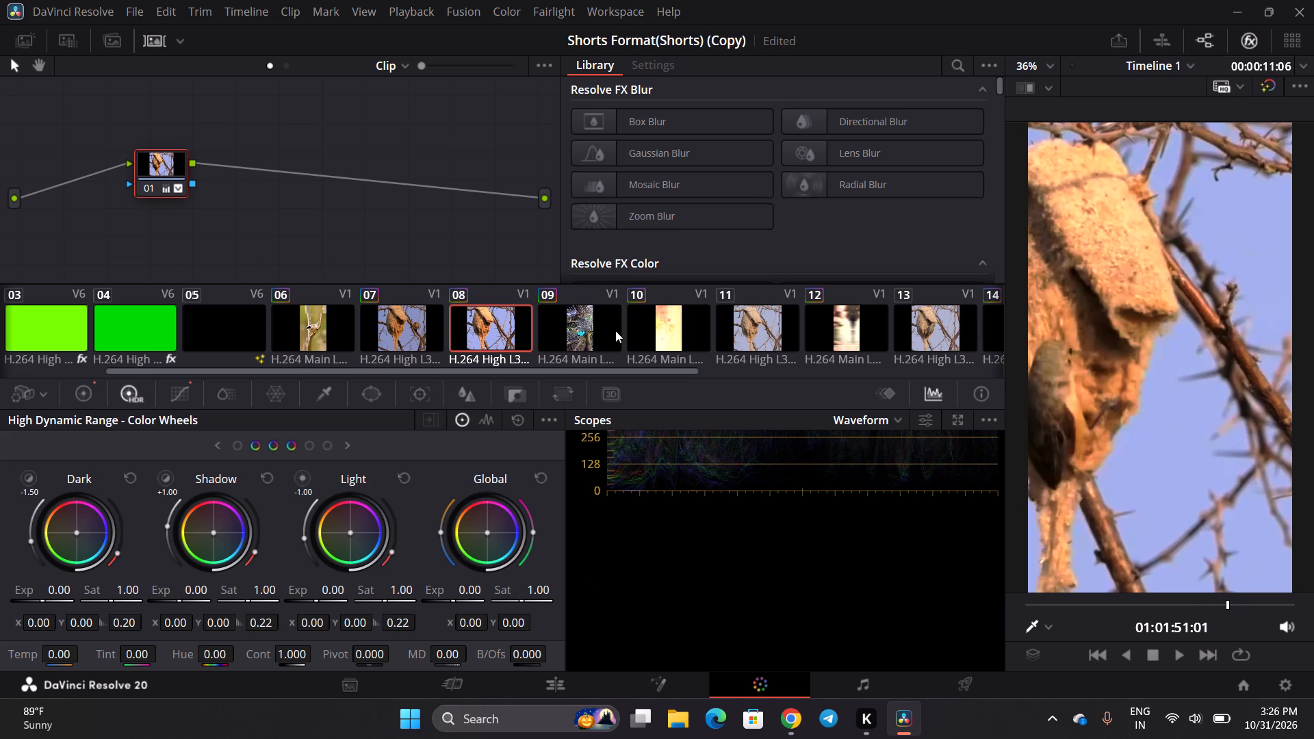
{"action": "left_click", "coordinate": [507, 336]}
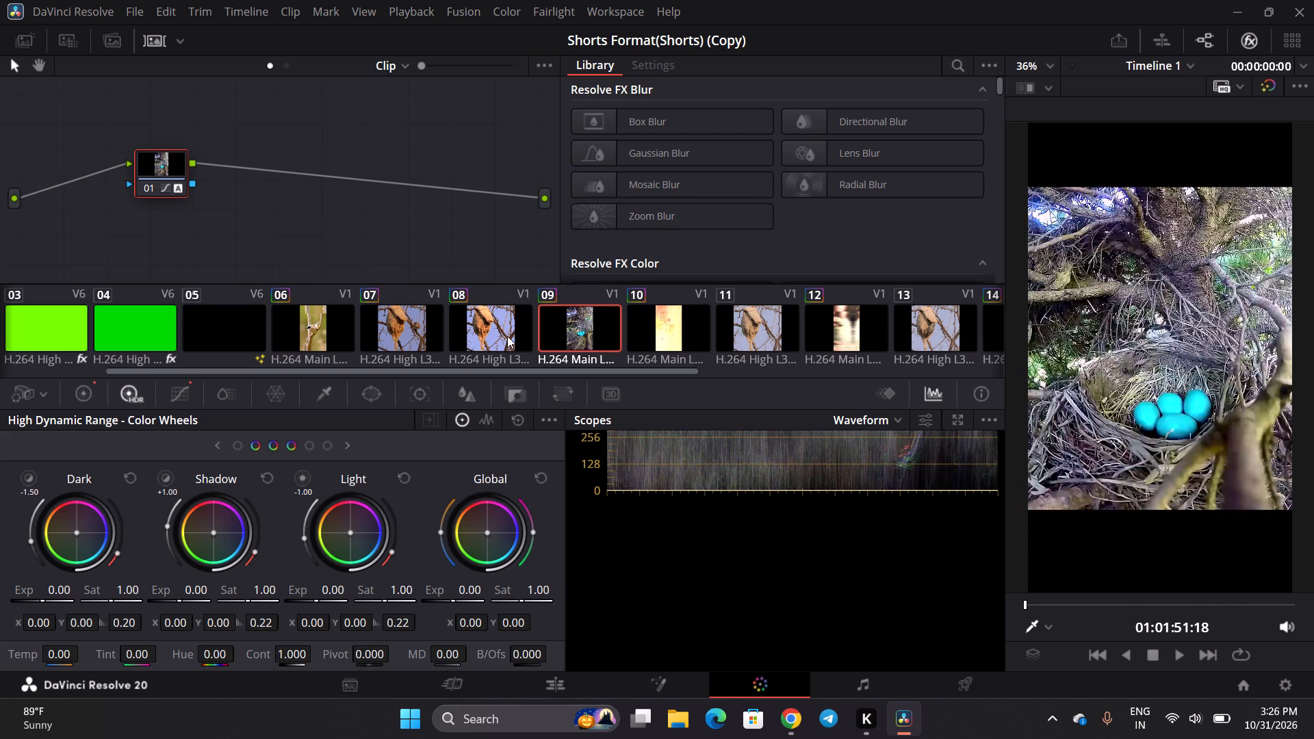
{"action": "left_click", "coordinate": [401, 330]}
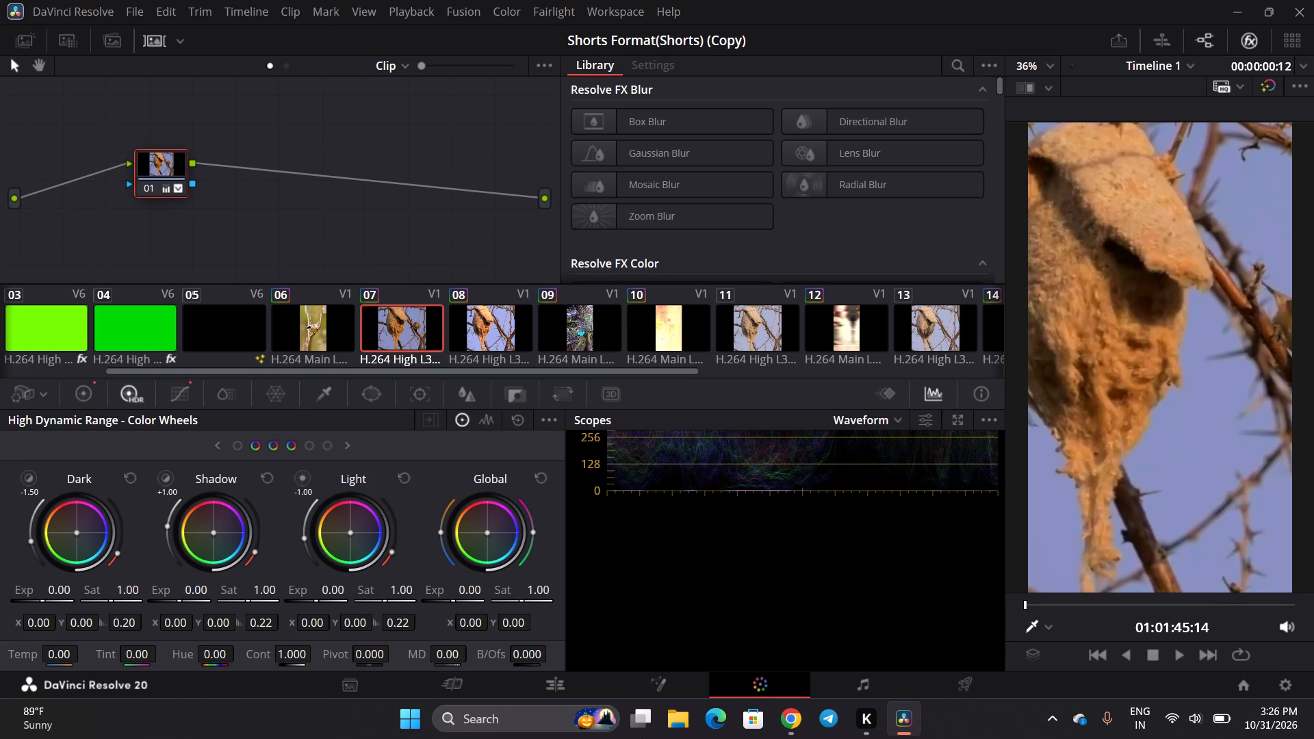
Switch to the Edit page and play the timeline from the first pendulin titt.mp4 clip into the nest clip with blue eggs.
{"action": "left_click", "coordinate": [556, 683]}
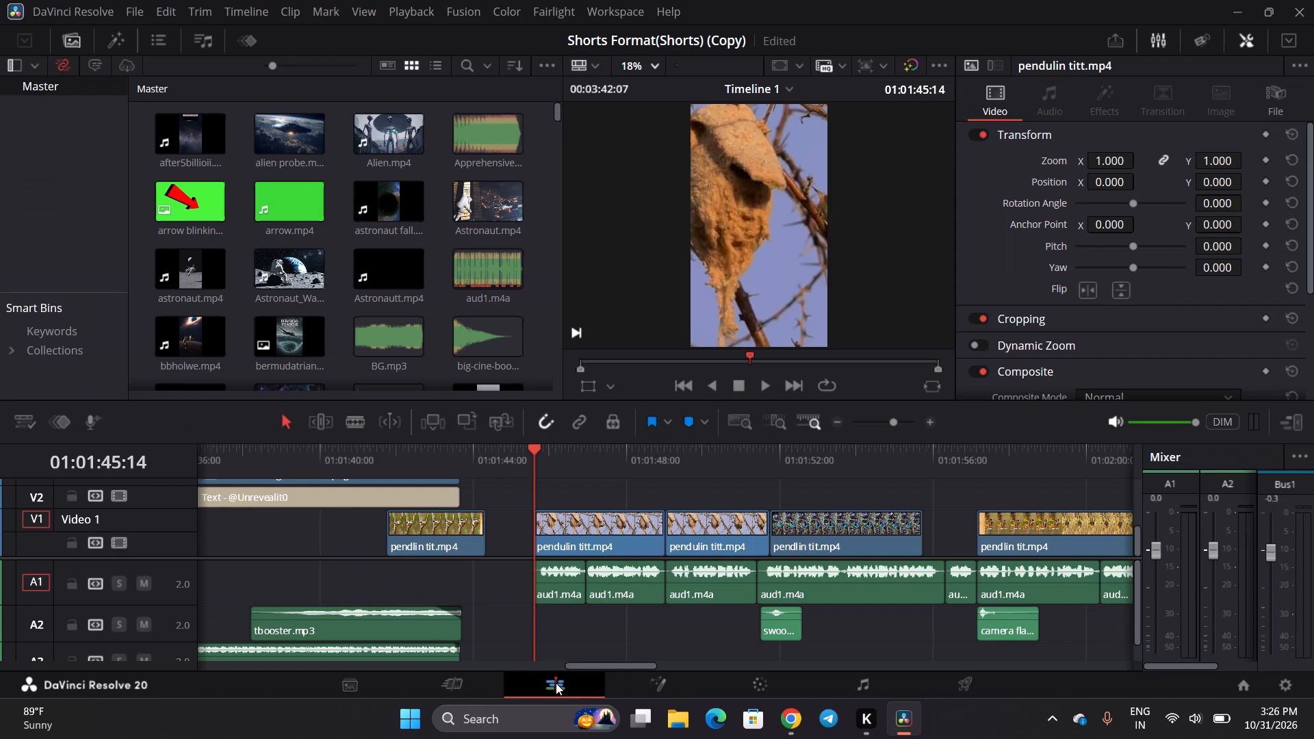
{"action": "key", "text": "space"}
{"action": "key", "text": "space"}
{"action": "key", "text": "space"}
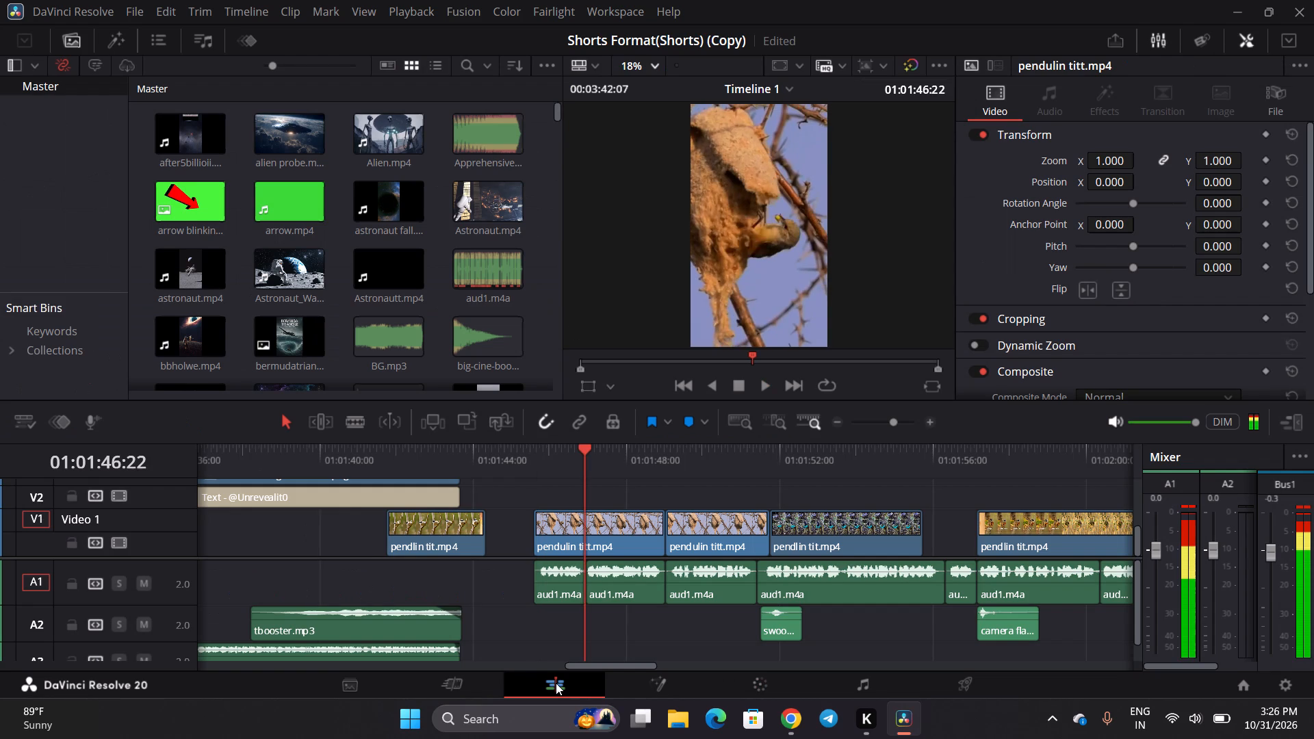
{"action": "key", "text": "space"}
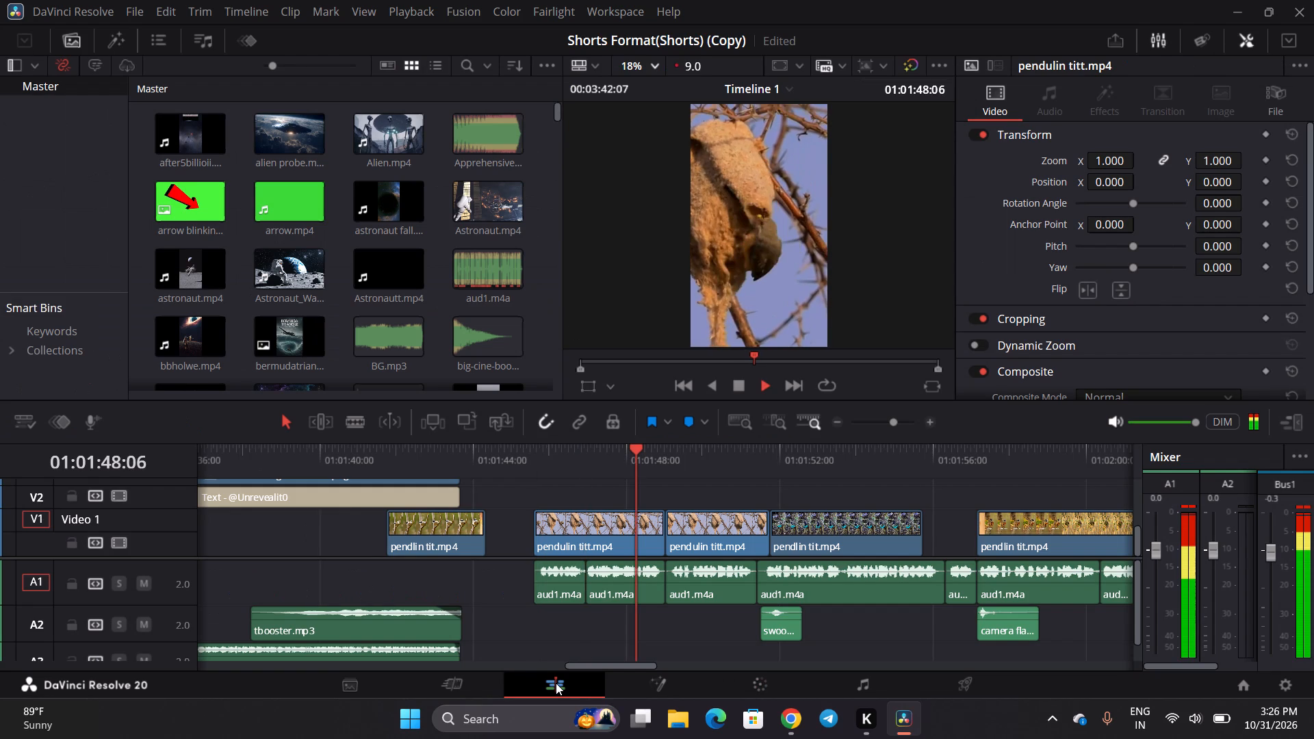
{"action": "key", "text": "space"}
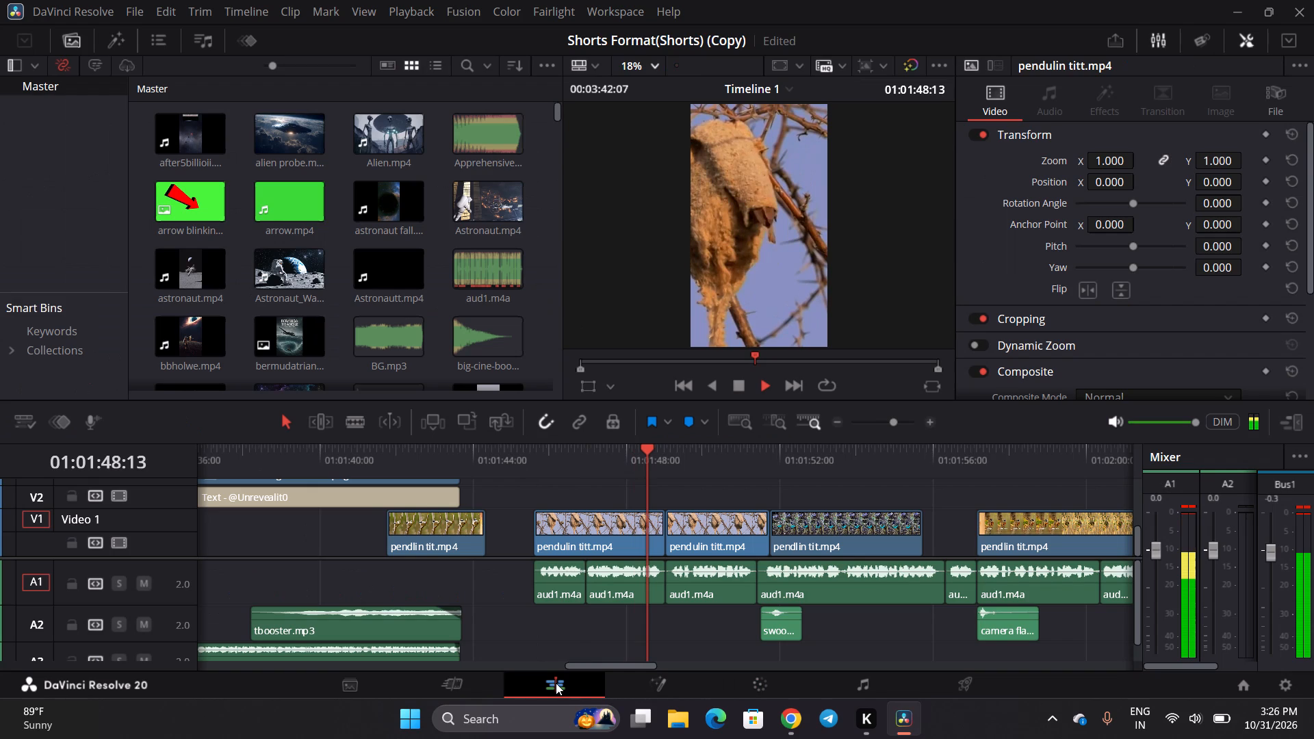
{"action": "key", "text": "space"}
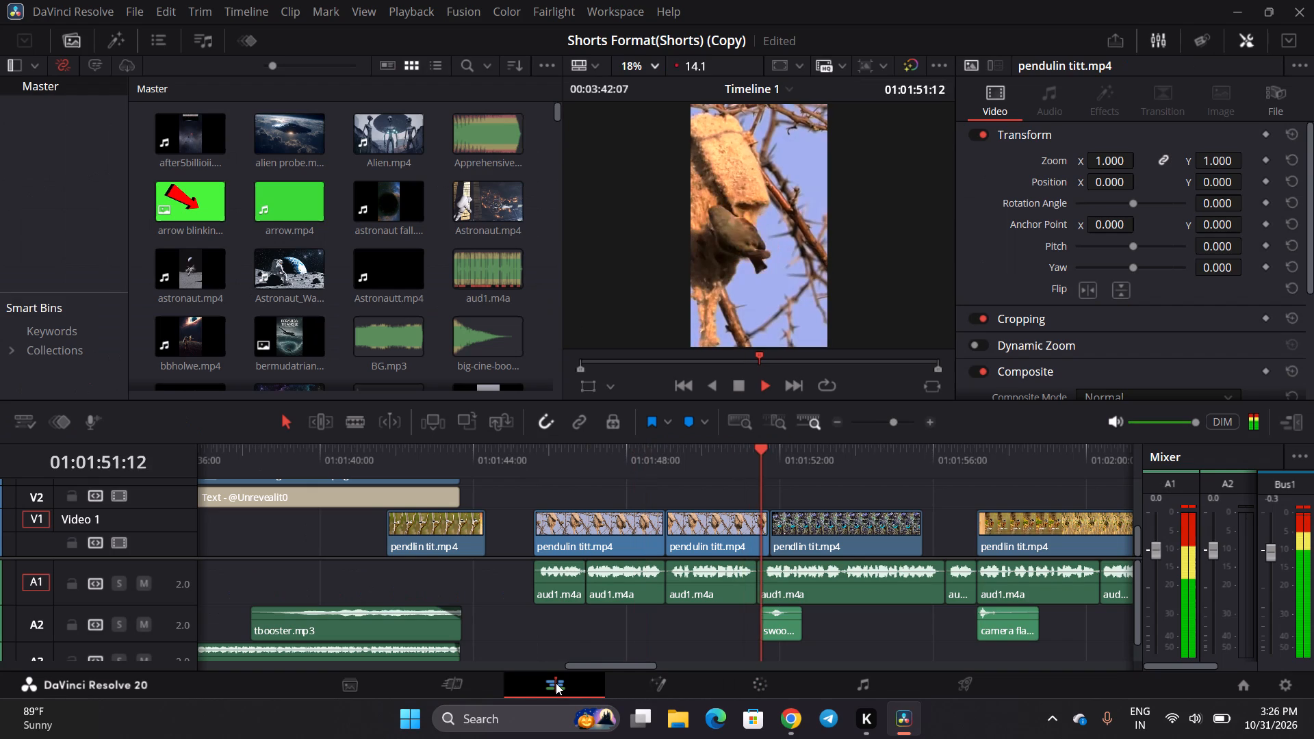
{"action": "key", "text": "space"}
{"action": "key", "text": "space"}
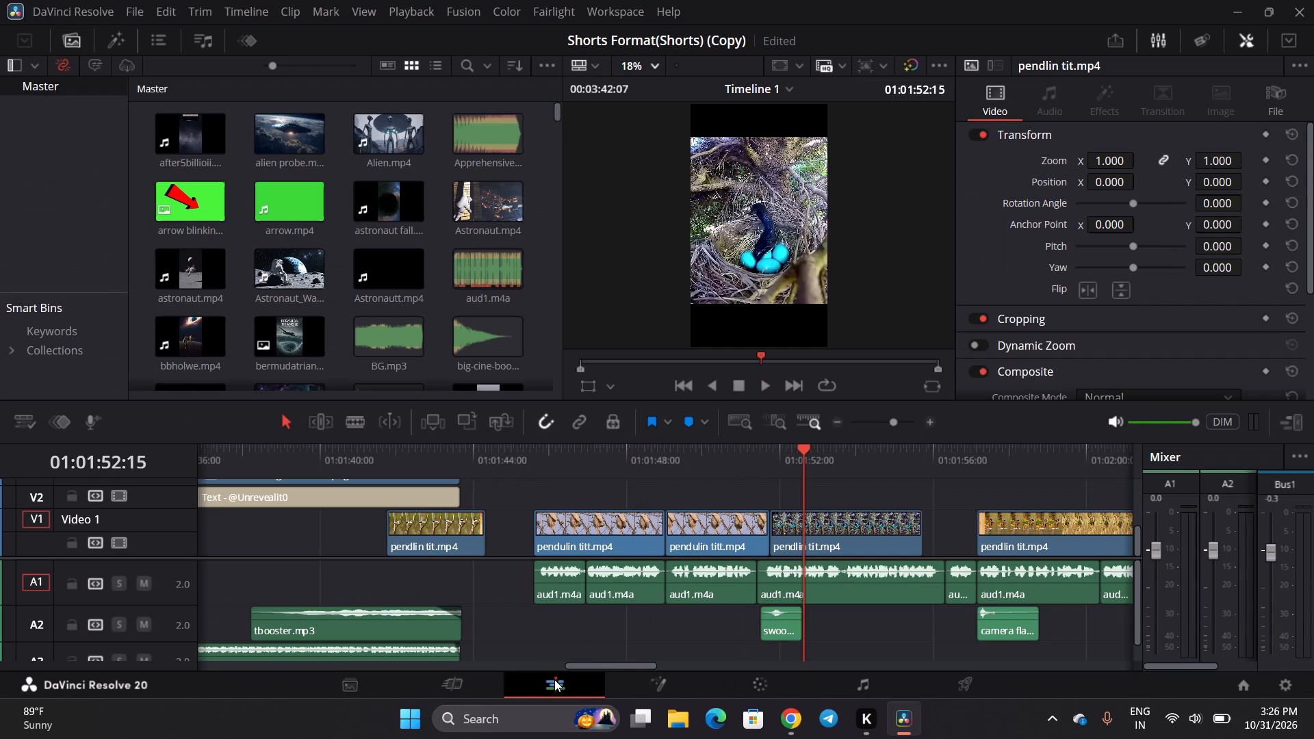
Replay from the start of the first pendulin titt.mp4 clip, inspecting it enlarged and at fitted size, through to the Penduline Tit title shot.
{"action": "left_click", "coordinate": [531, 470]}
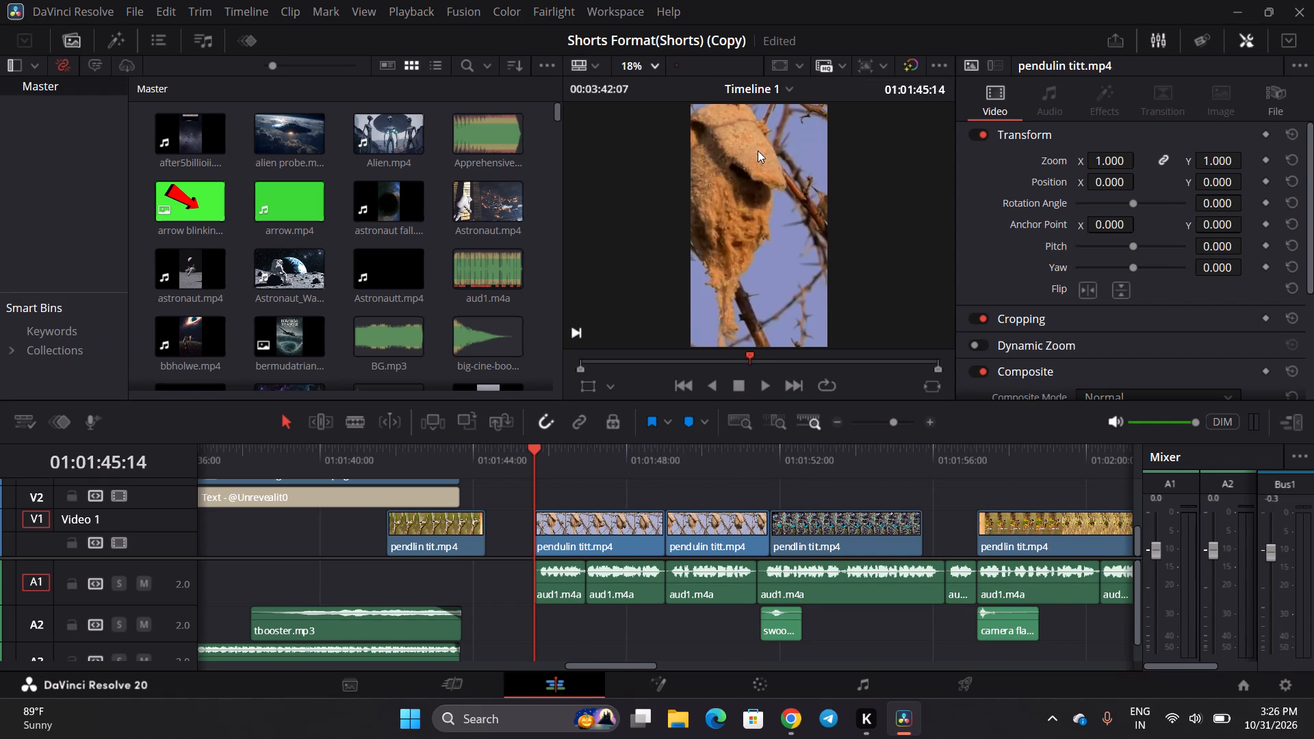
{"action": "scroll", "coordinate": [758, 151], "scroll_direction": "up", "scroll_amount": 17}
{"action": "key", "text": "space"}
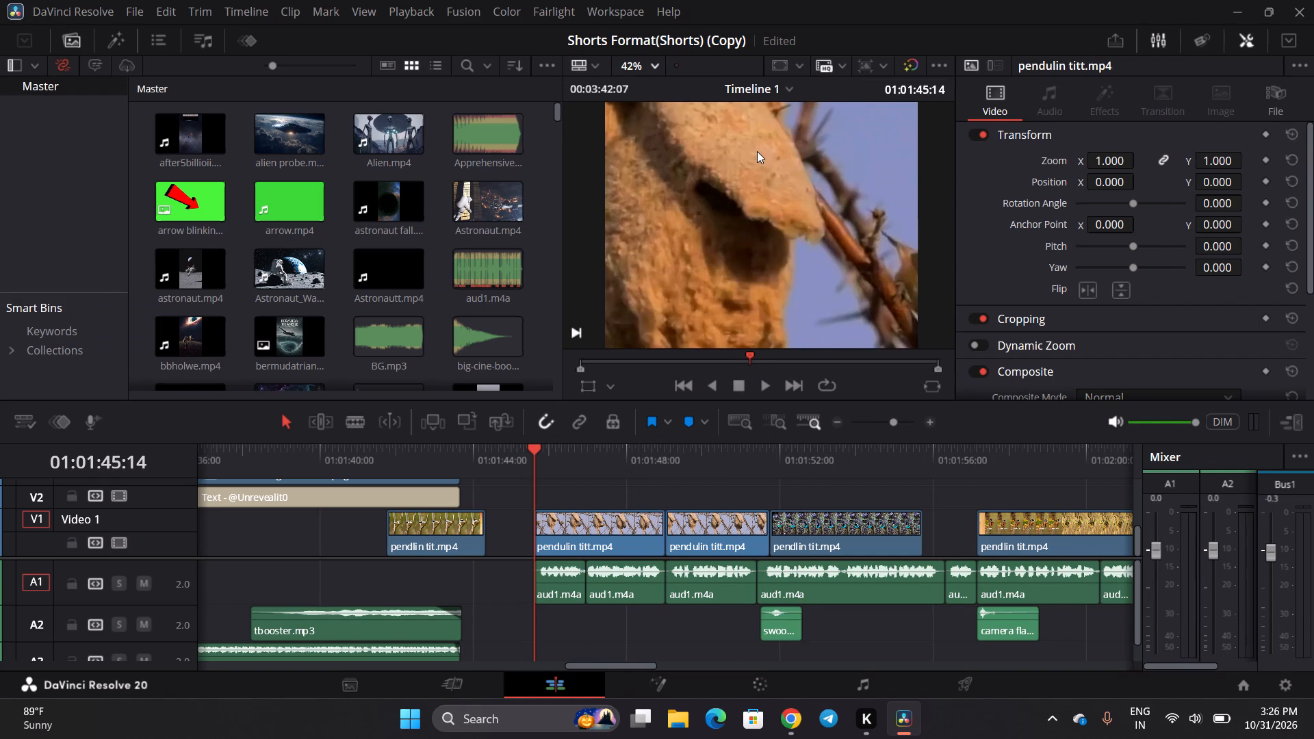
{"action": "key", "text": "space"}
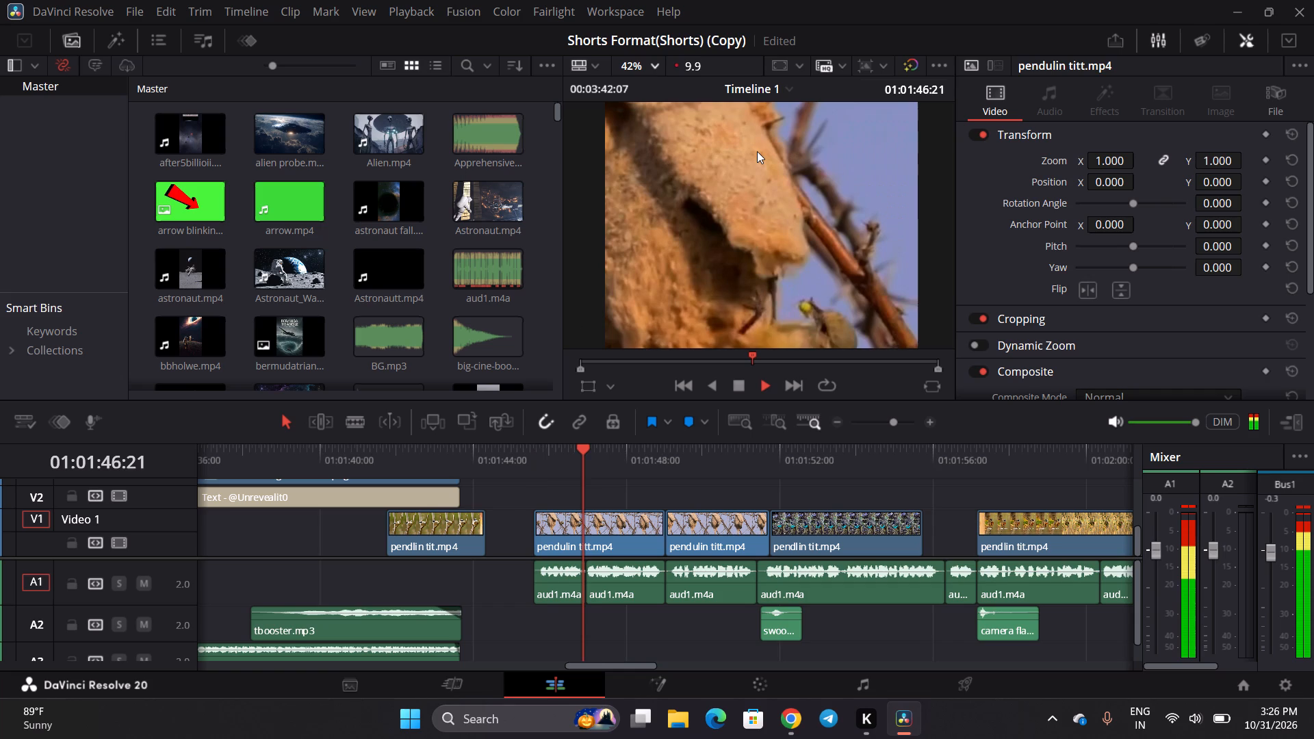
{"action": "left_click", "coordinate": [656, 64]}
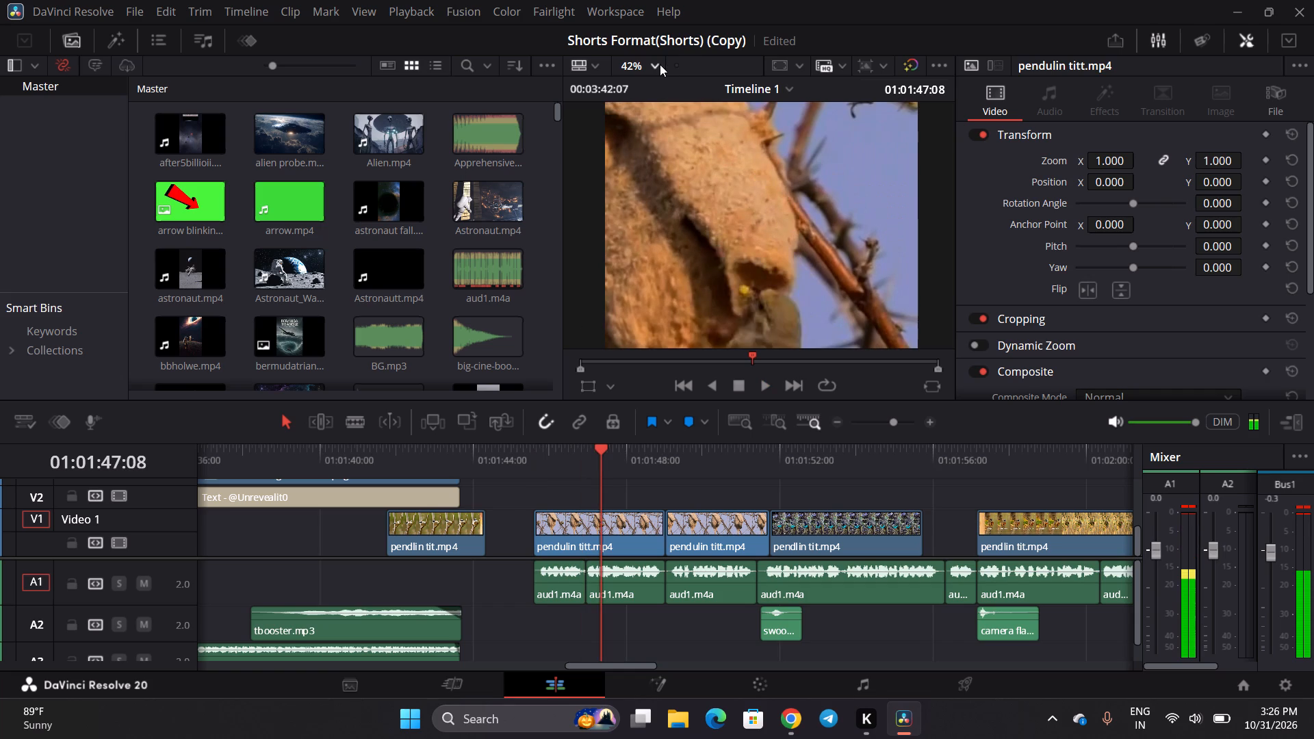
{"action": "left_click", "coordinate": [659, 83]}
{"action": "key", "text": "space"}
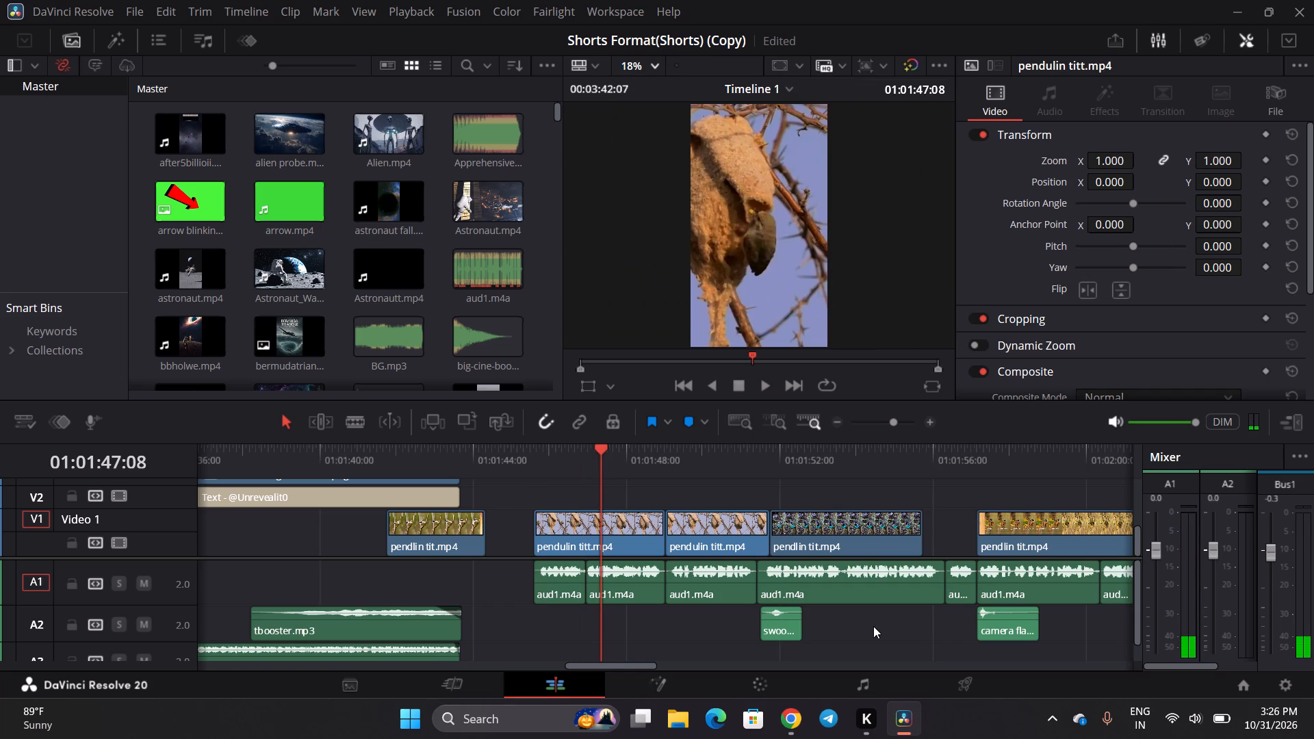
{"action": "key", "text": "space"}
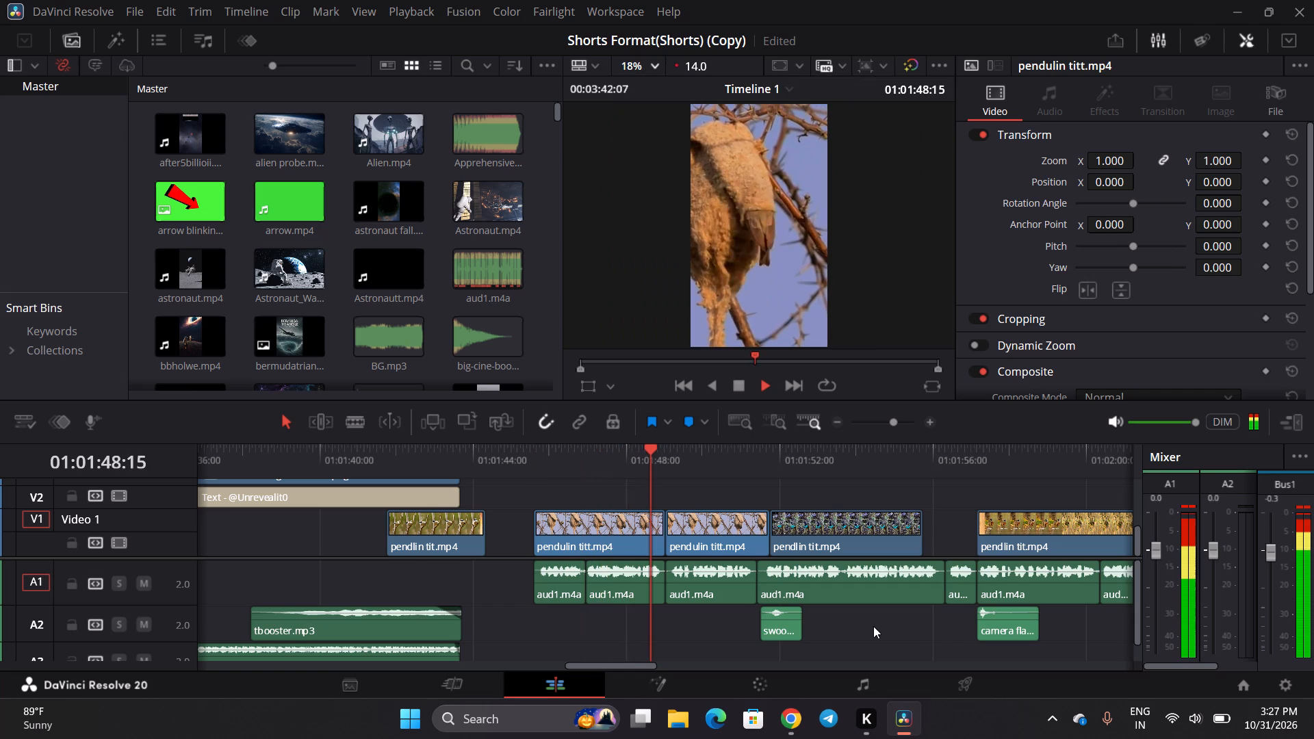
{"action": "key", "text": "space"}
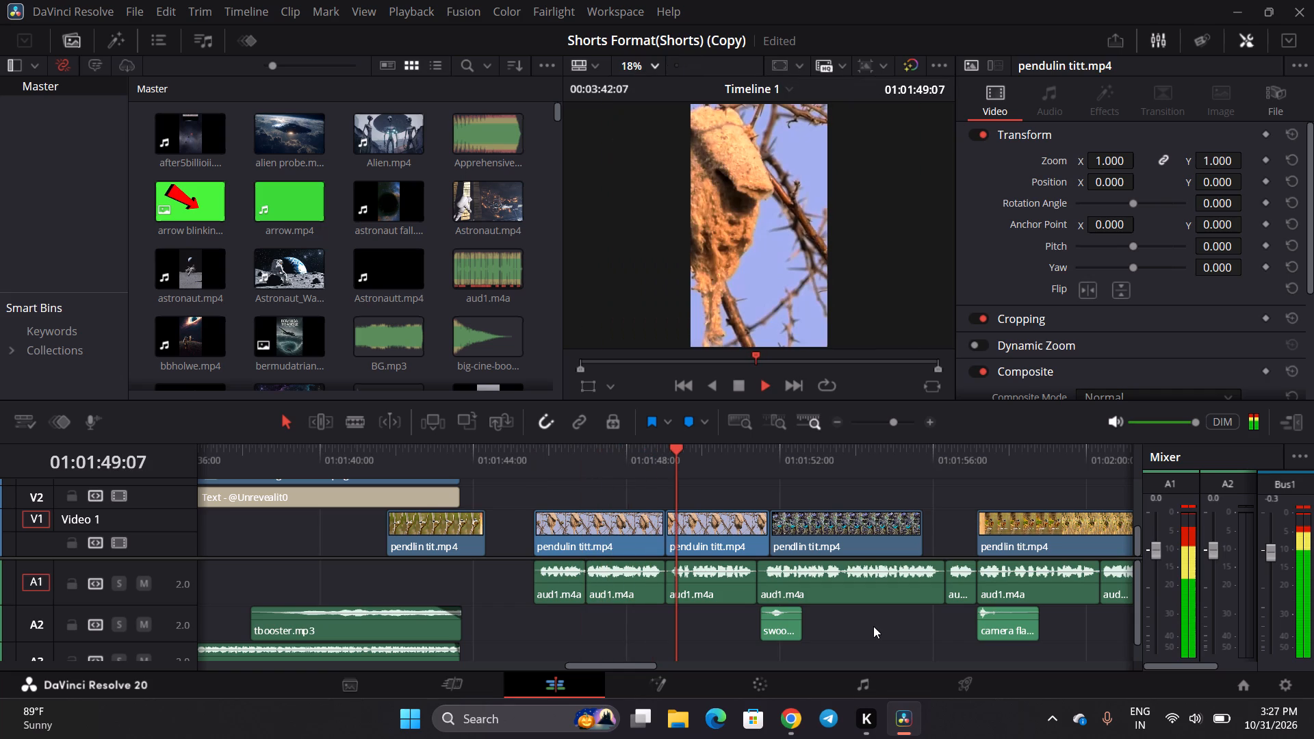
{"action": "key", "text": "space"}
{"action": "key", "text": "space"}
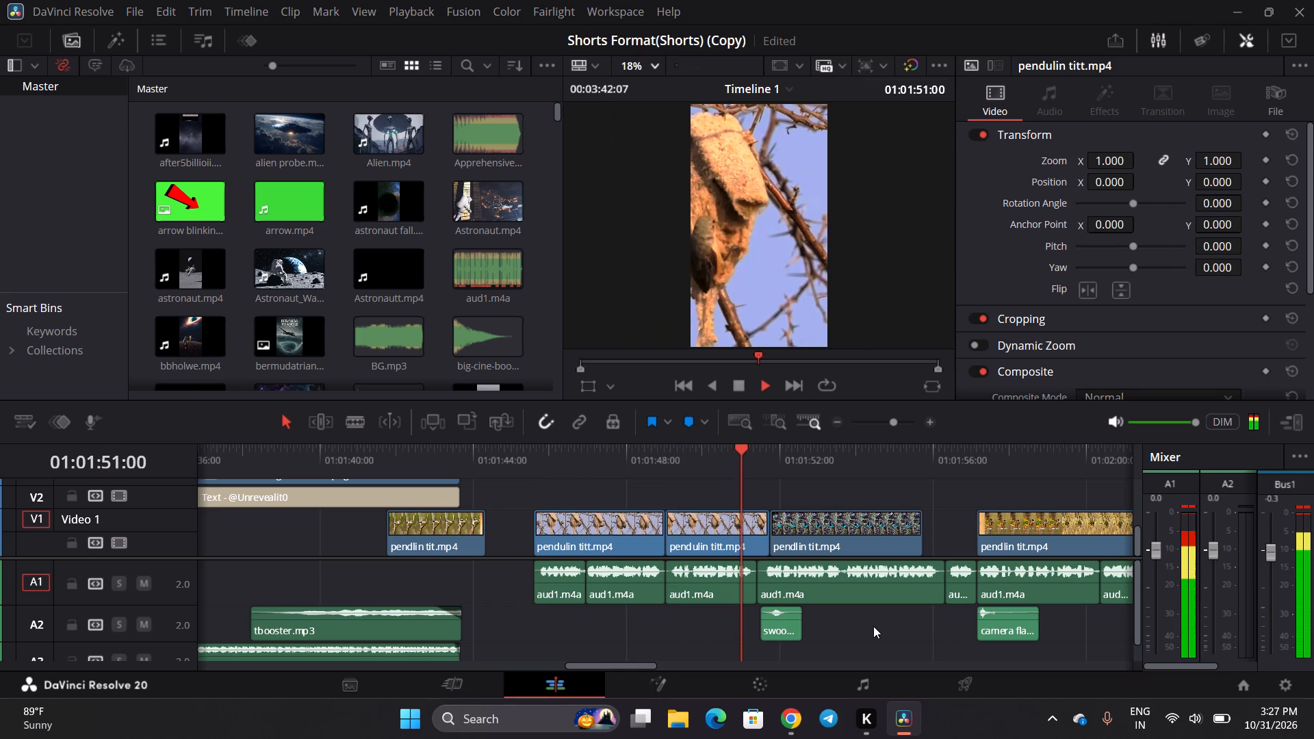
{"action": "key", "text": "space"}
{"action": "key", "text": "space"}
{"action": "key", "text": "space"}
{"action": "key", "text": "space"}
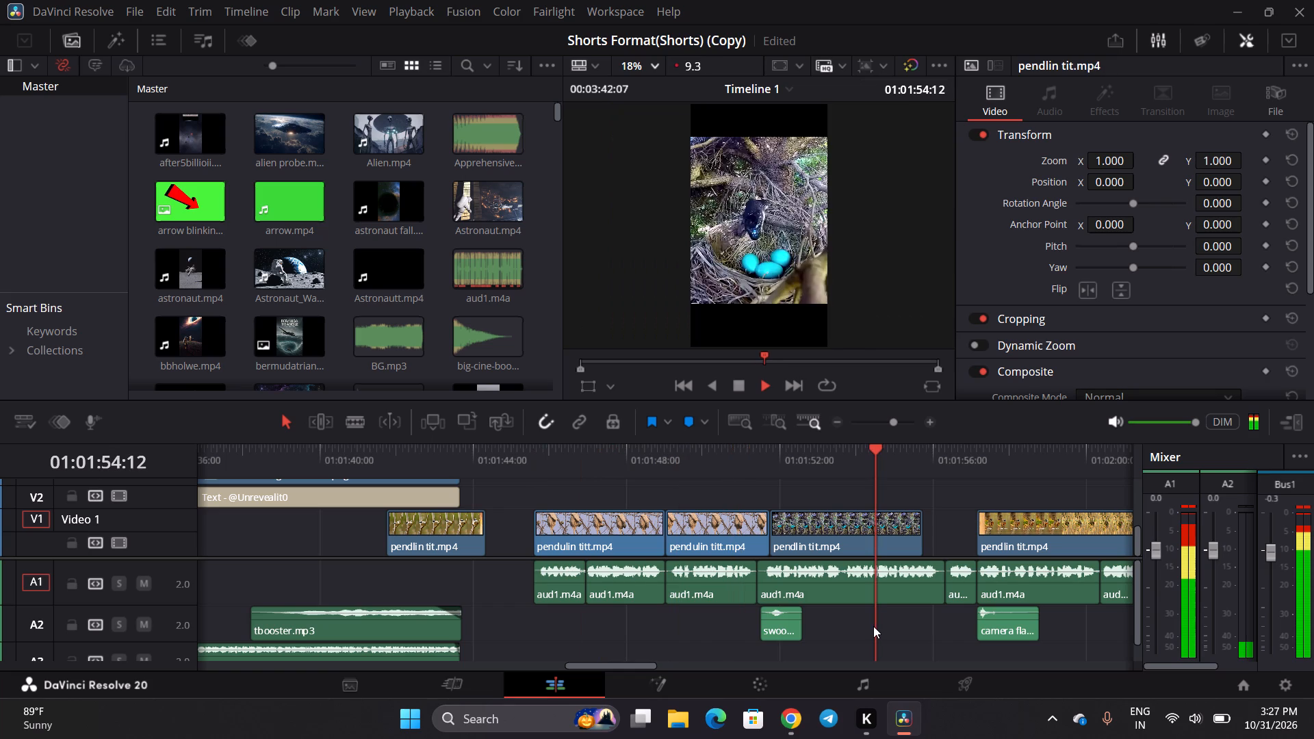
{"action": "key", "text": "space"}
{"action": "key", "text": "space"}
{"action": "key", "text": "space"}
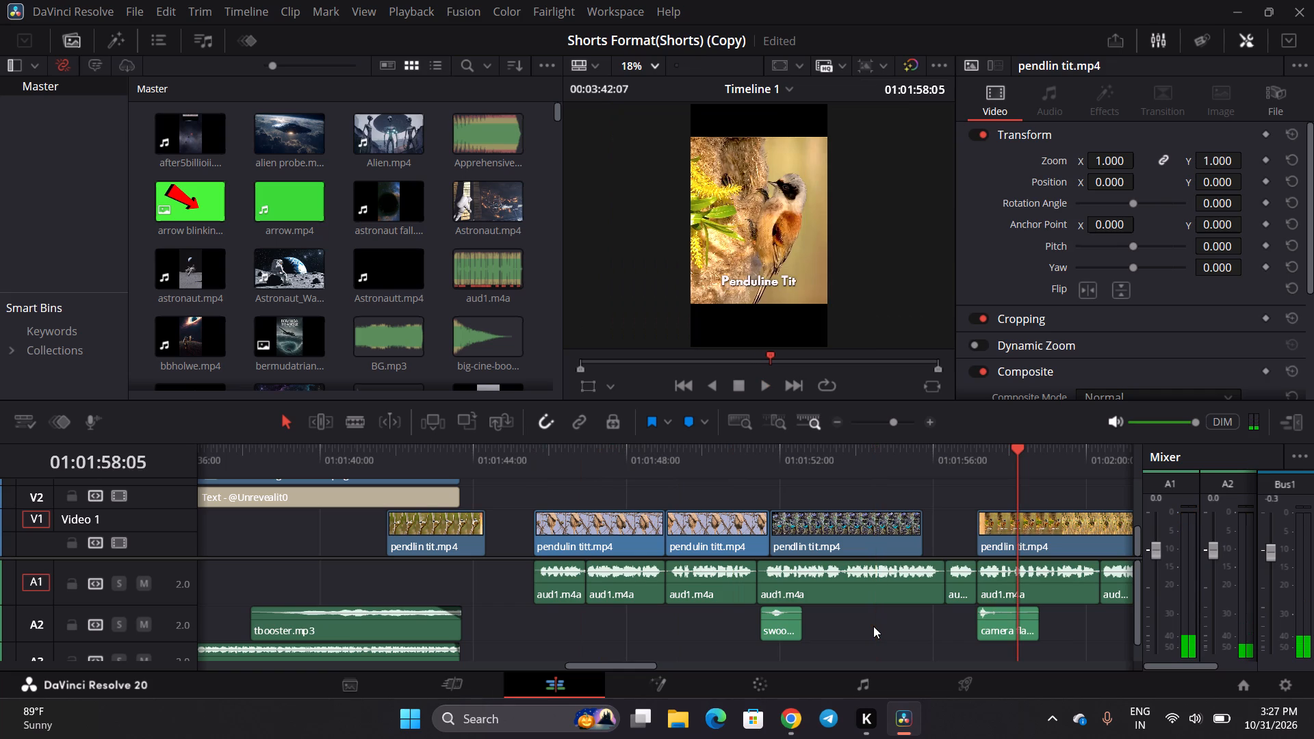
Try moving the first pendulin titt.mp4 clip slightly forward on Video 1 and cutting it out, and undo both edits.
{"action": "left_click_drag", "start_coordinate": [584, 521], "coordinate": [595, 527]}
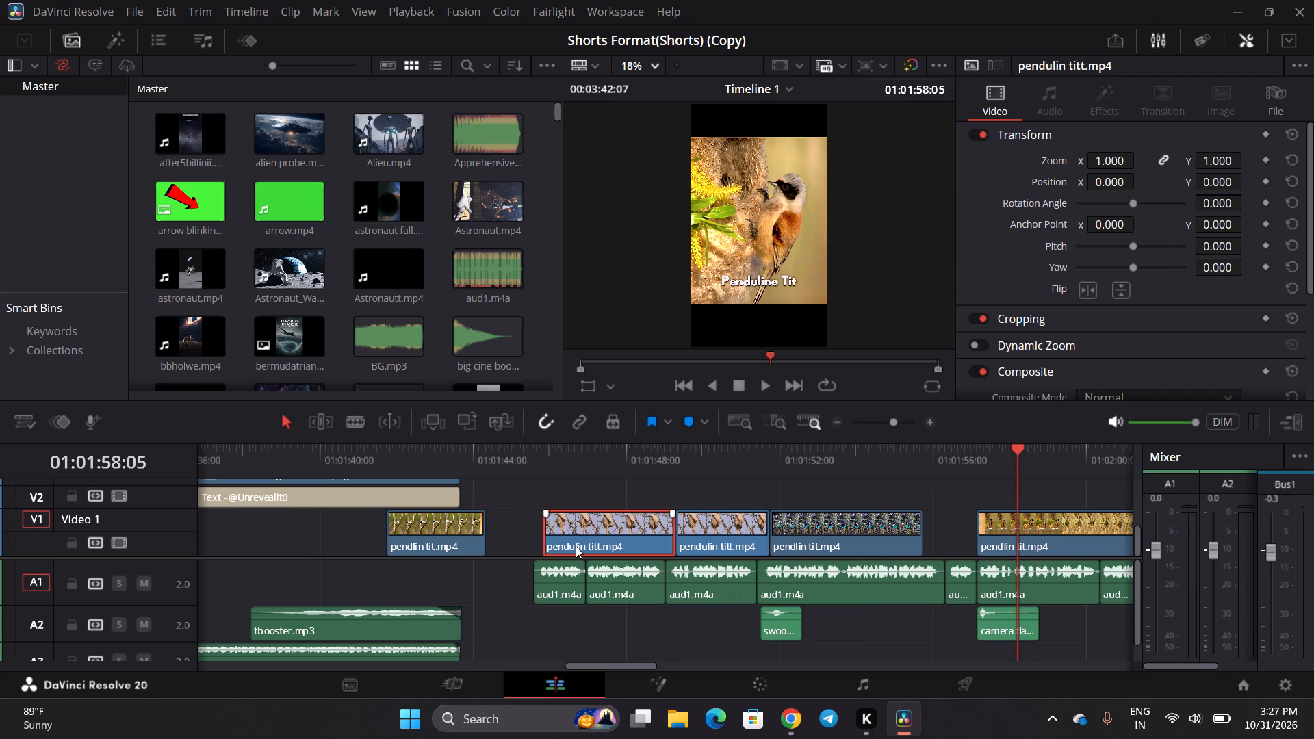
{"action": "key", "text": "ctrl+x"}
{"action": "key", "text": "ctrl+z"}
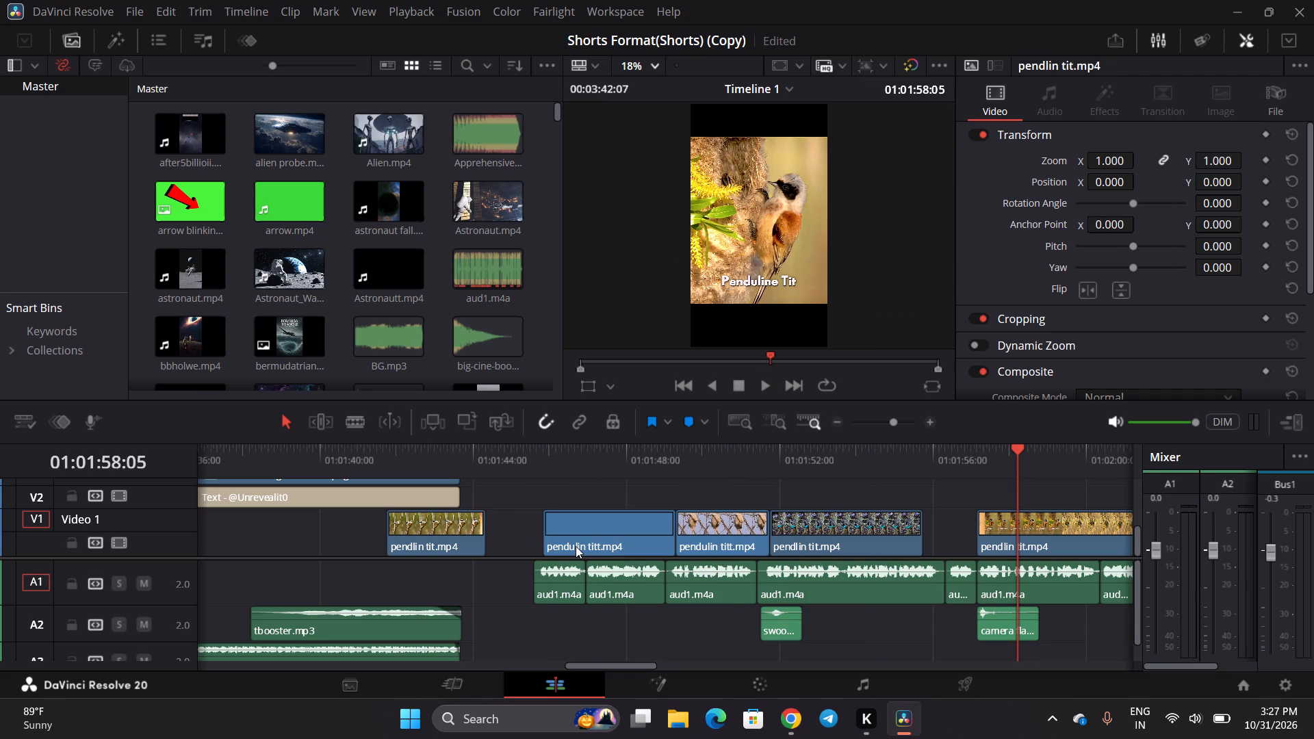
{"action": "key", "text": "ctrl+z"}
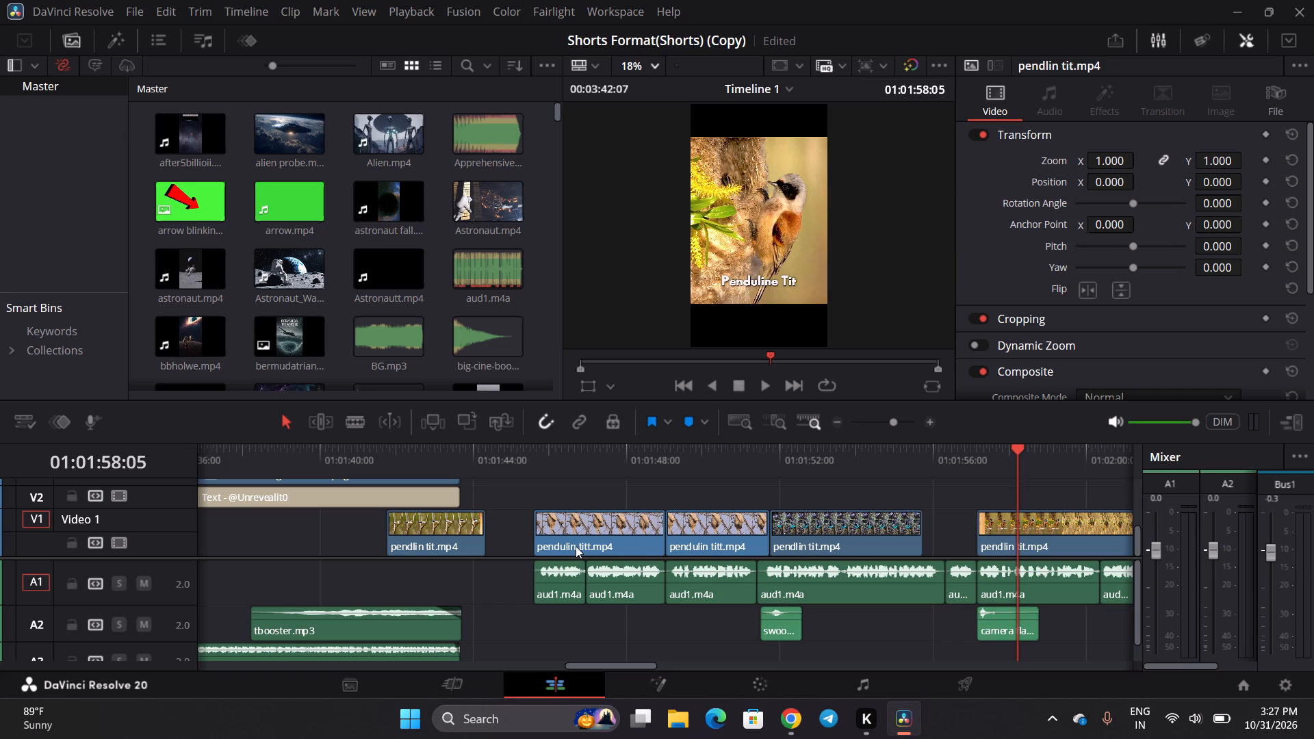
Replay the two pendulin titt.mp4 clips from 01:01:45:14 up to the start of the nest clip.
{"action": "left_click", "coordinate": [527, 467]}
{"action": "key", "text": "space"}
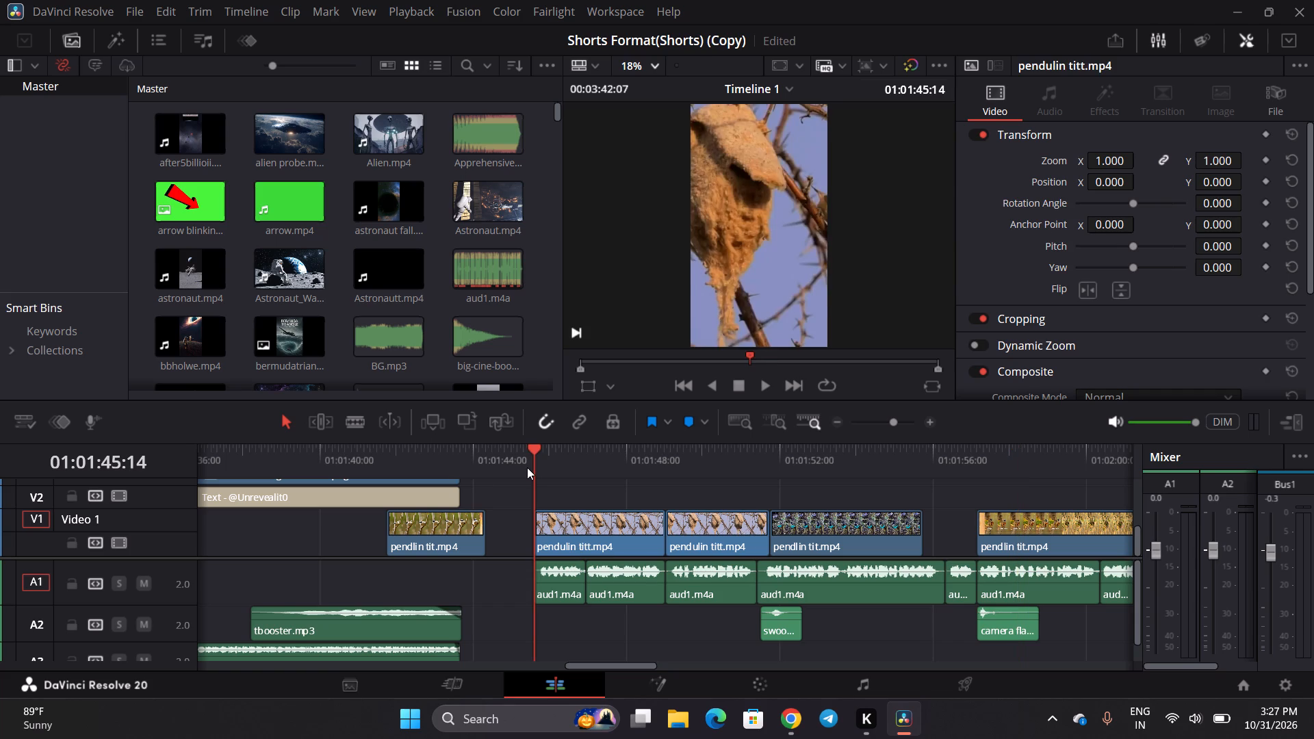
{"action": "key", "text": "space"}
{"action": "key", "text": "space"}
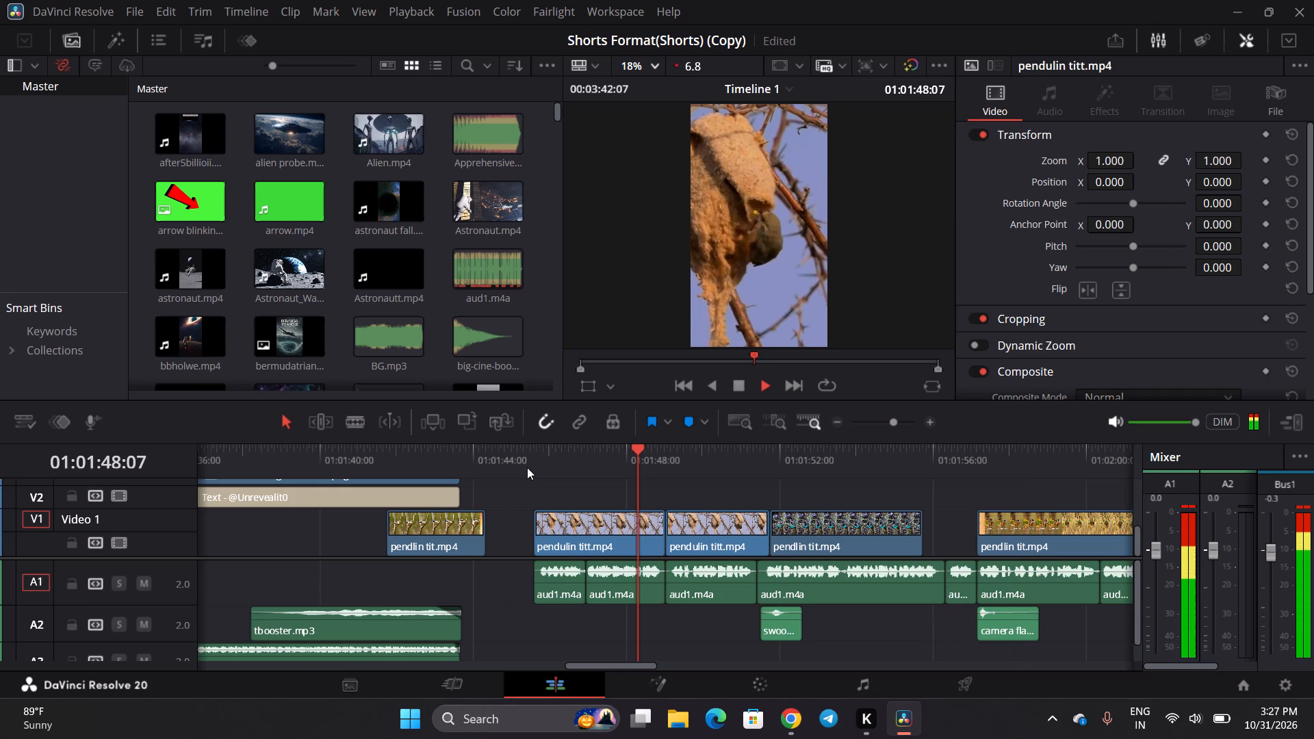
{"action": "key", "text": "space"}
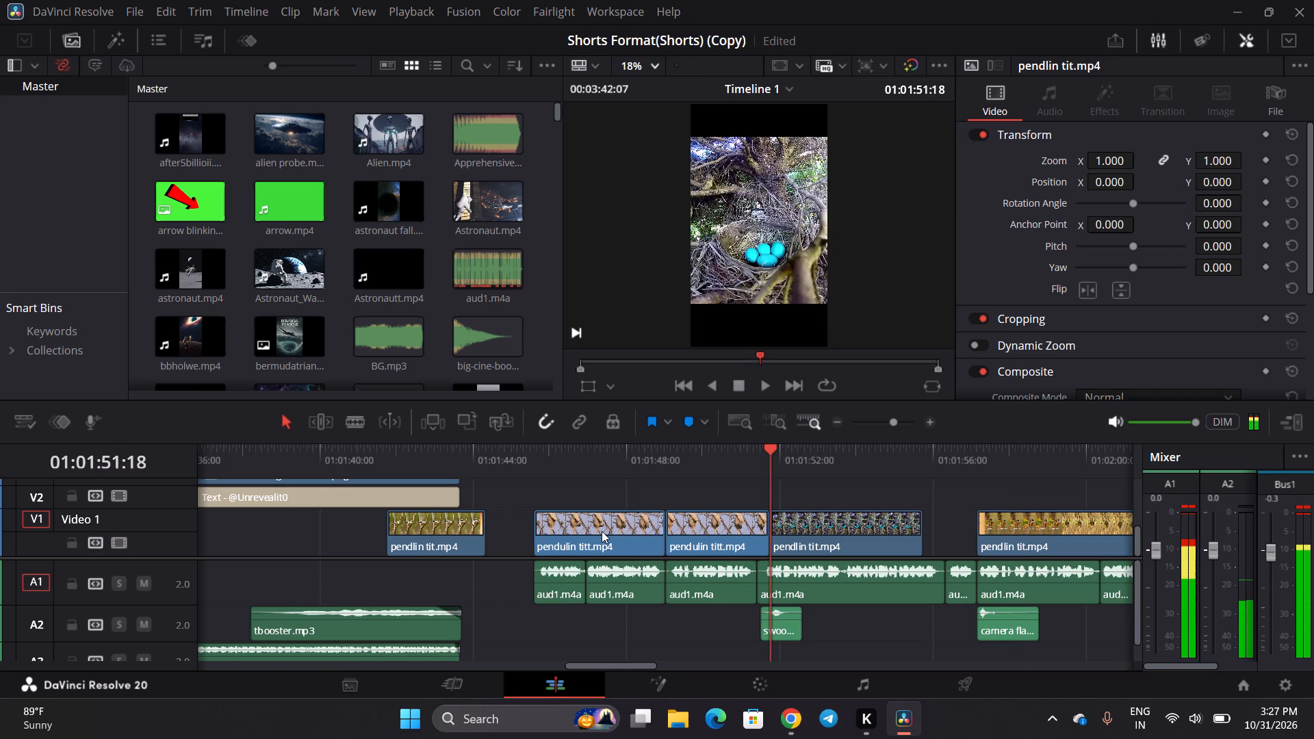
Open the first pendulin titt.mp4 clip, clip 07, on the Color page.
{"action": "left_click", "coordinate": [602, 531]}
{"action": "double_click", "coordinate": [1102, 109]}
{"action": "left_click", "coordinate": [761, 686]}
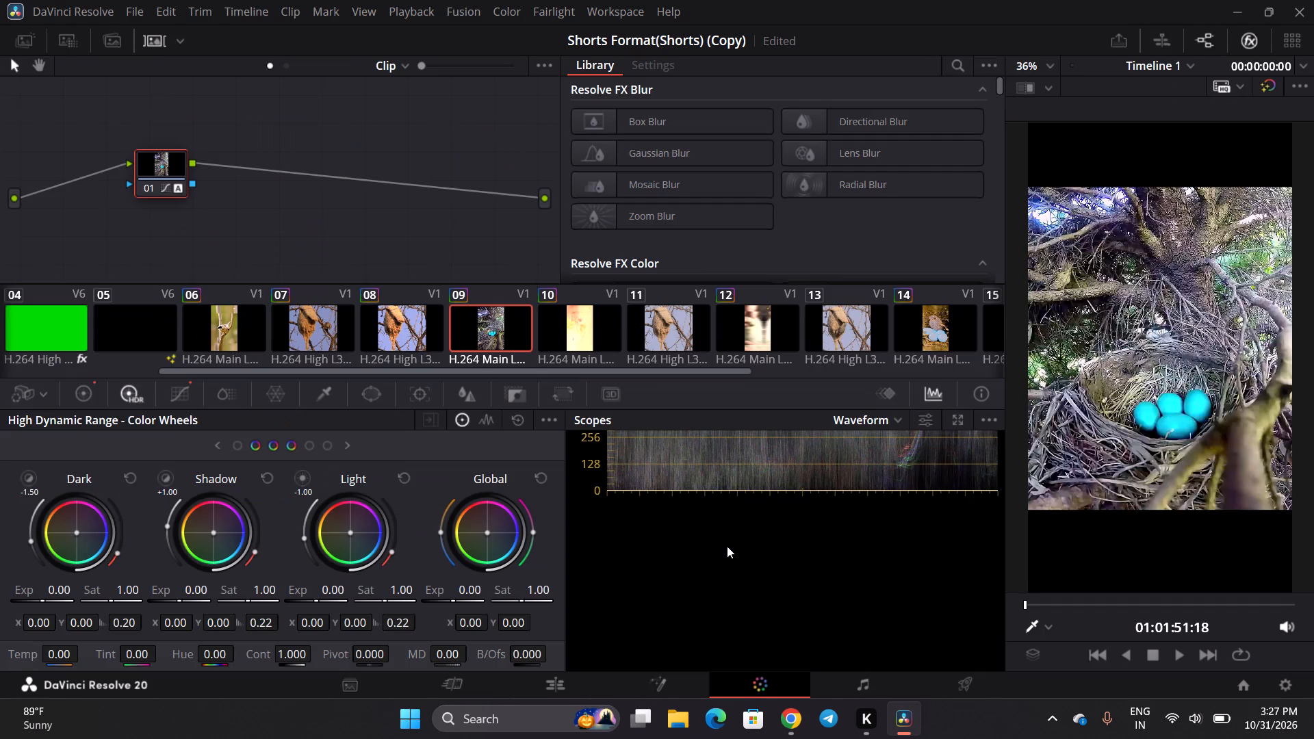
{"action": "left_click", "coordinate": [300, 328]}
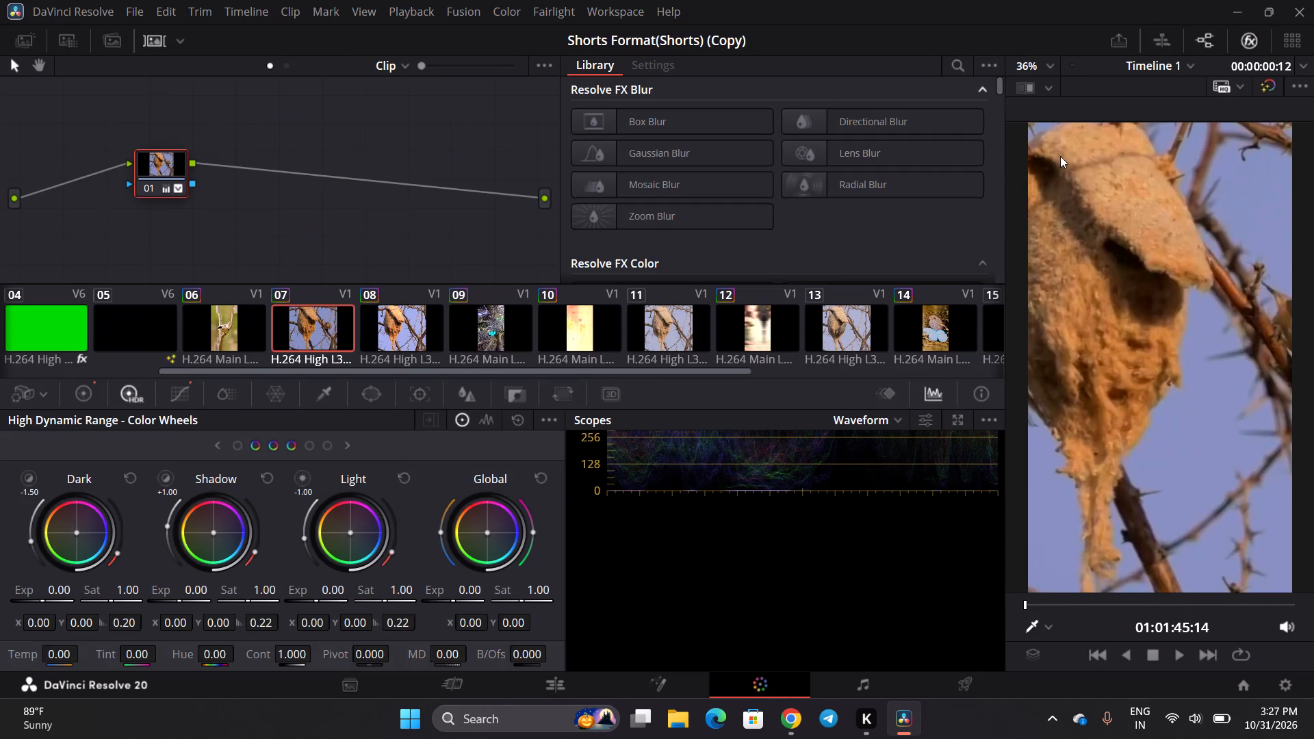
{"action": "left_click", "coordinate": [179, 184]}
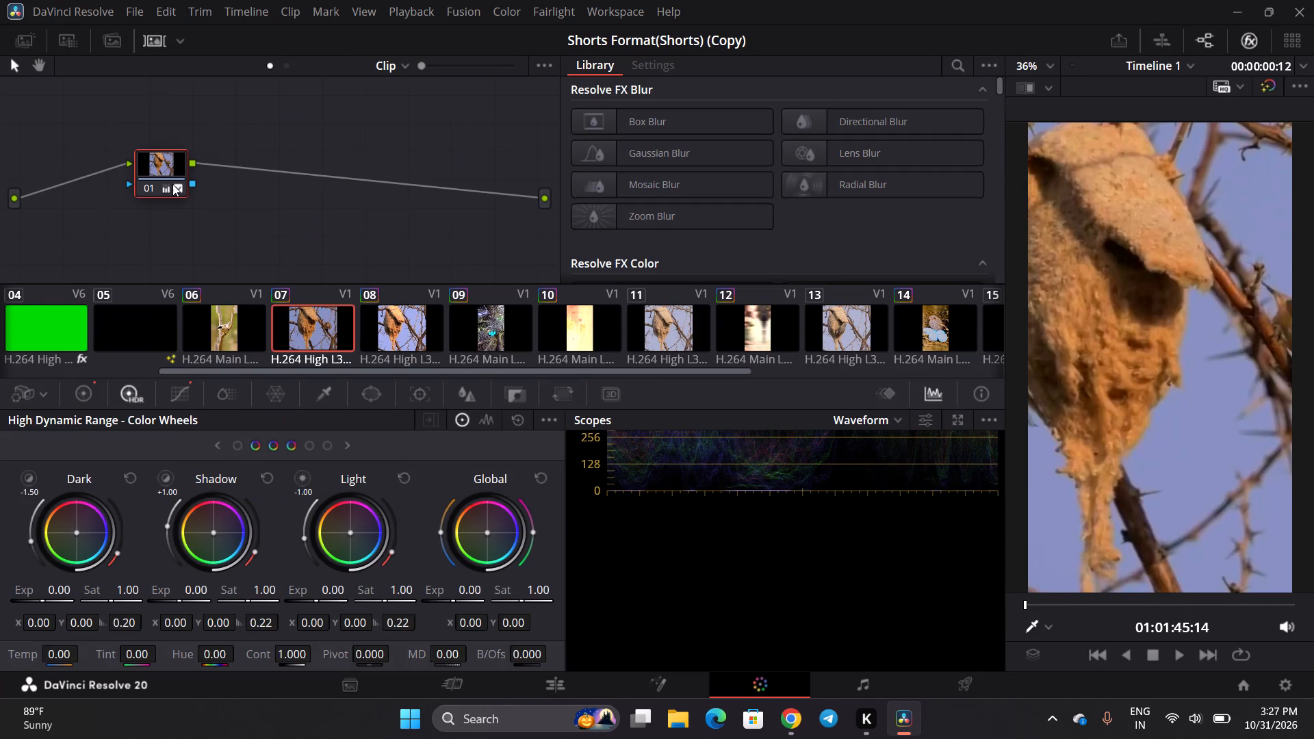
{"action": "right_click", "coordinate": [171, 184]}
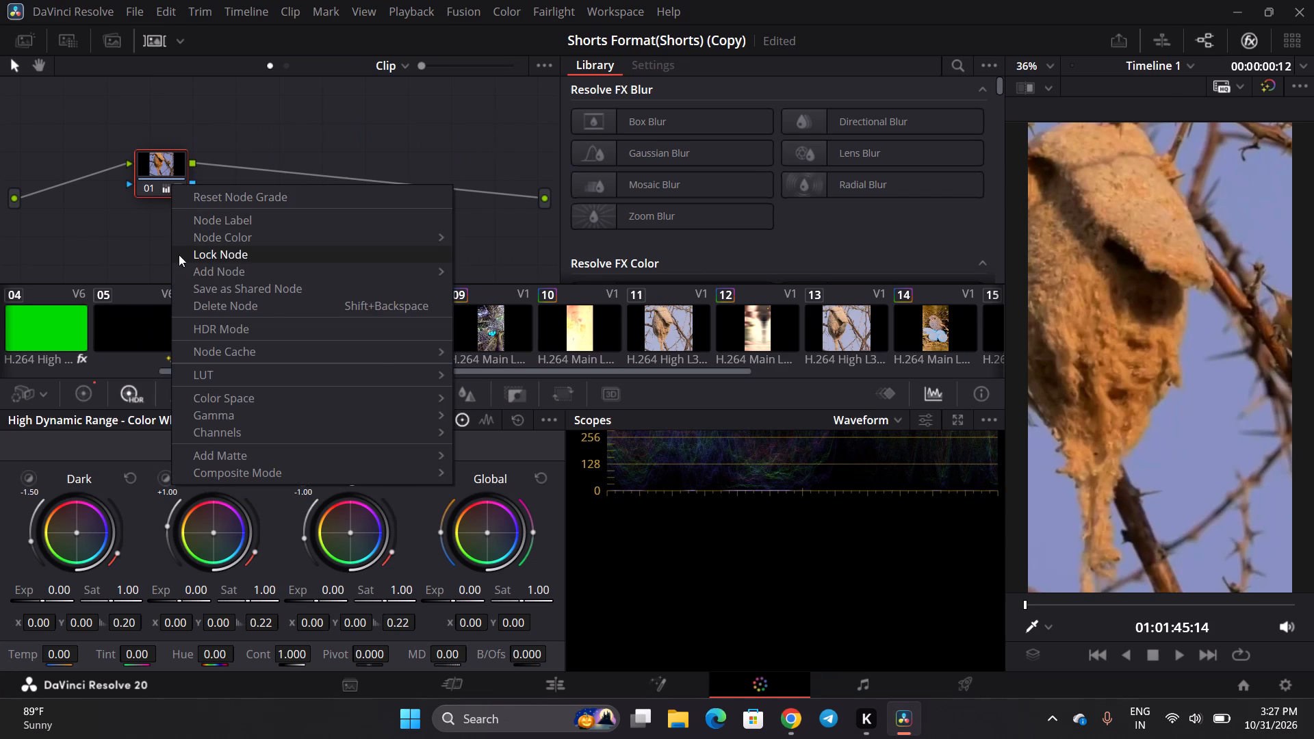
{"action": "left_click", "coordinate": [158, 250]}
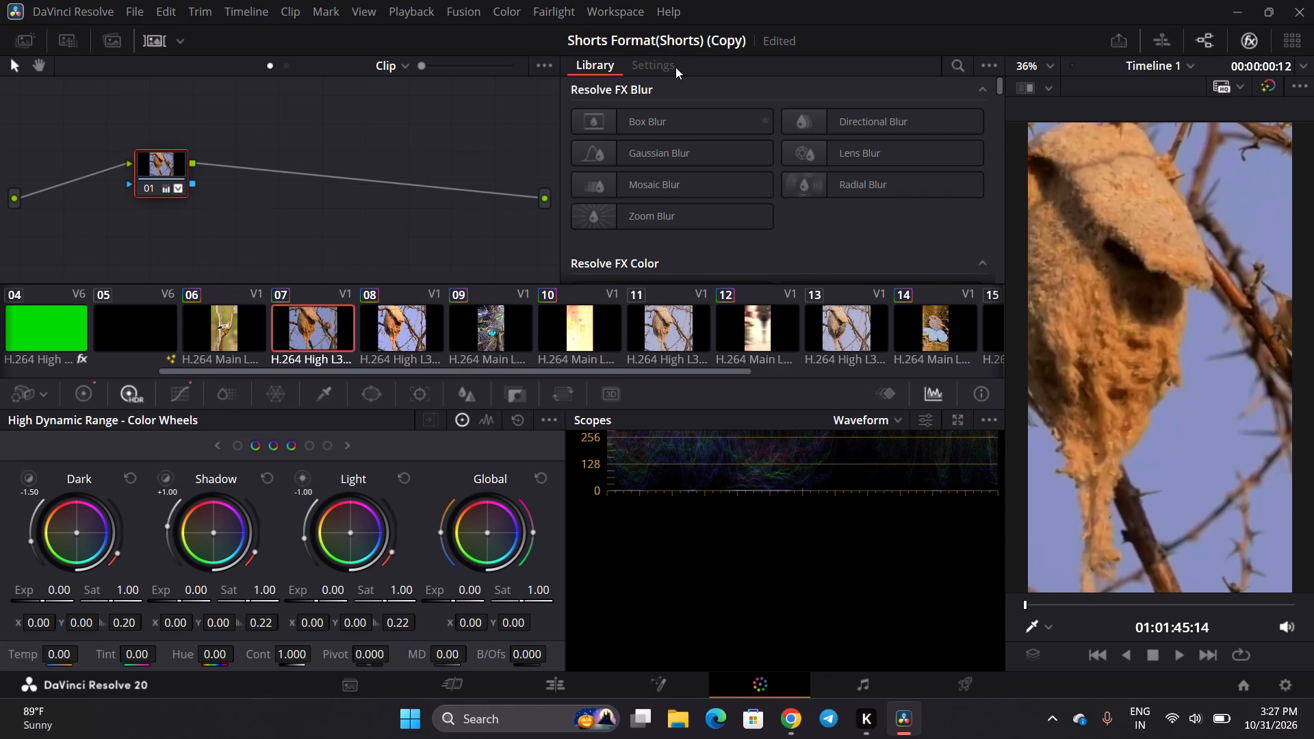
Clear the tonal grade on clip 07's node 01 by resetting its HDR wheels, Primaries color bars and custom curve.
{"action": "left_click", "coordinate": [142, 177]}
{"action": "left_click", "coordinate": [513, 419]}
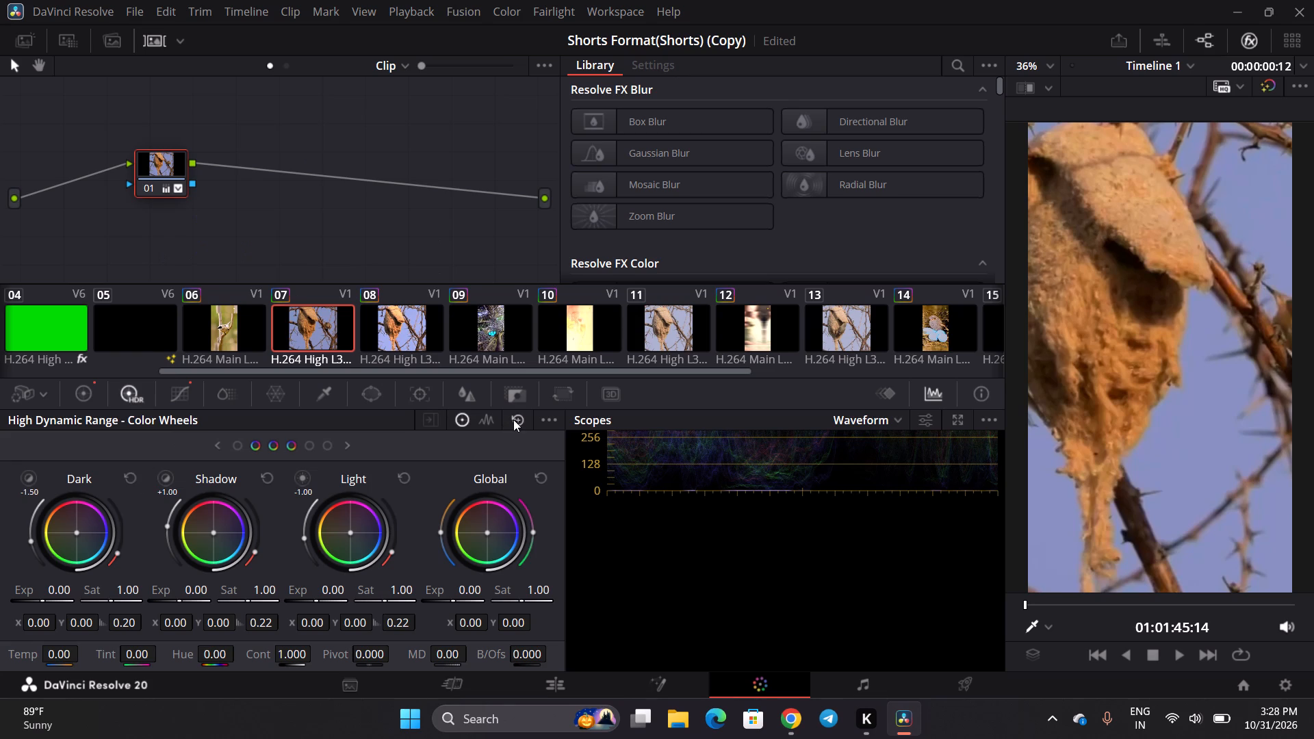
{"action": "double_click", "coordinate": [513, 419]}
{"action": "left_click", "coordinate": [86, 383]}
{"action": "left_click", "coordinate": [553, 419]}
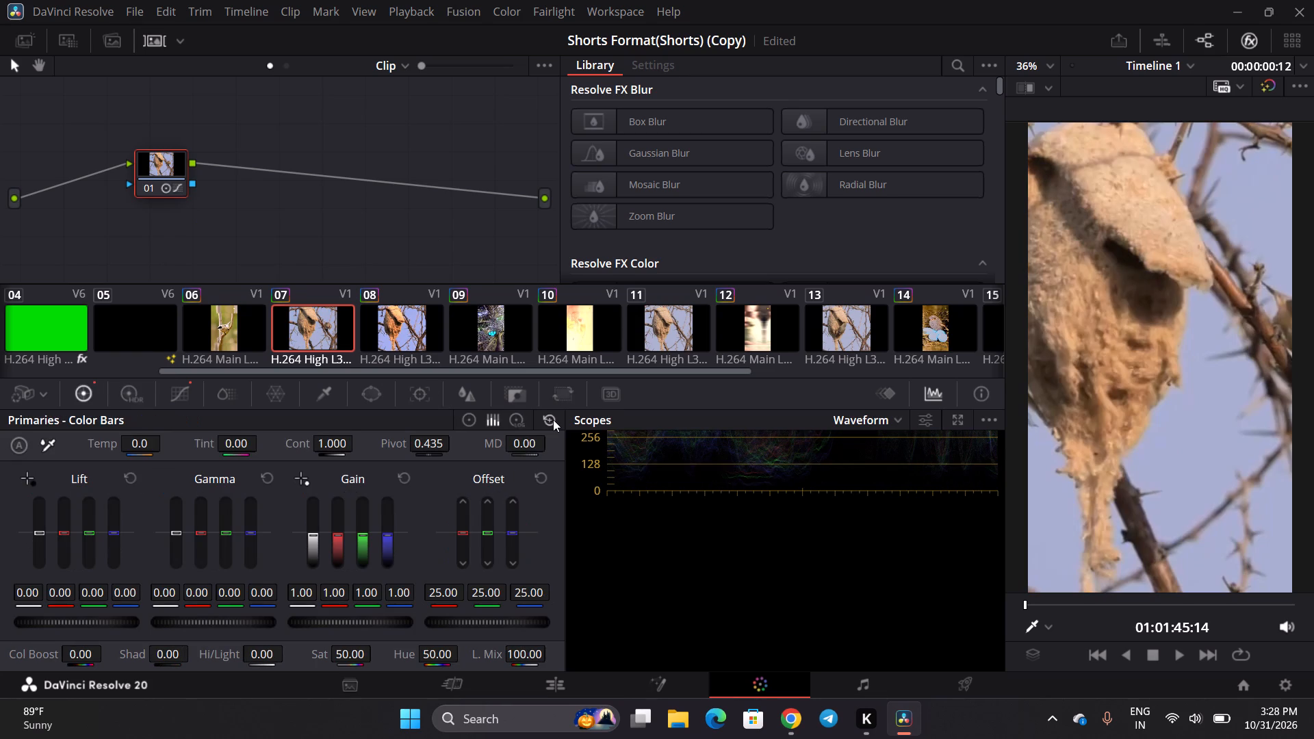
{"action": "left_click", "coordinate": [87, 396]}
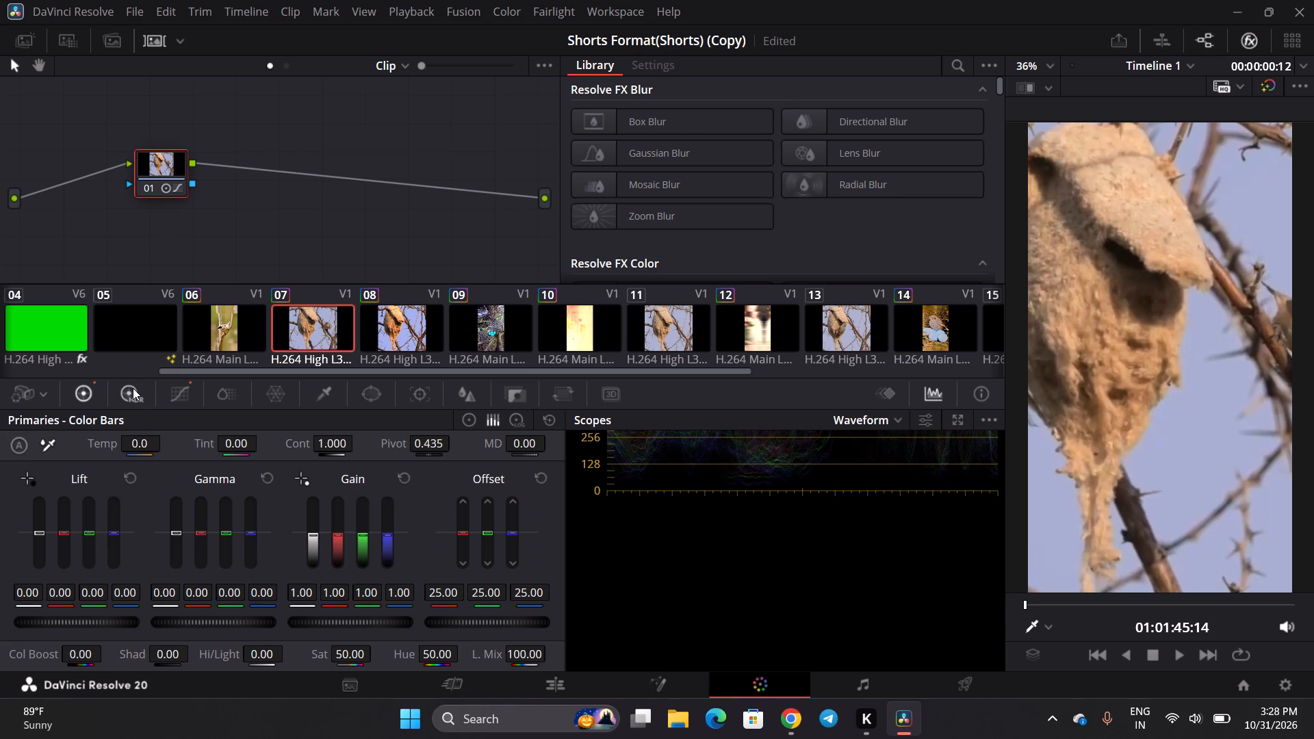
{"action": "left_click", "coordinate": [133, 388]}
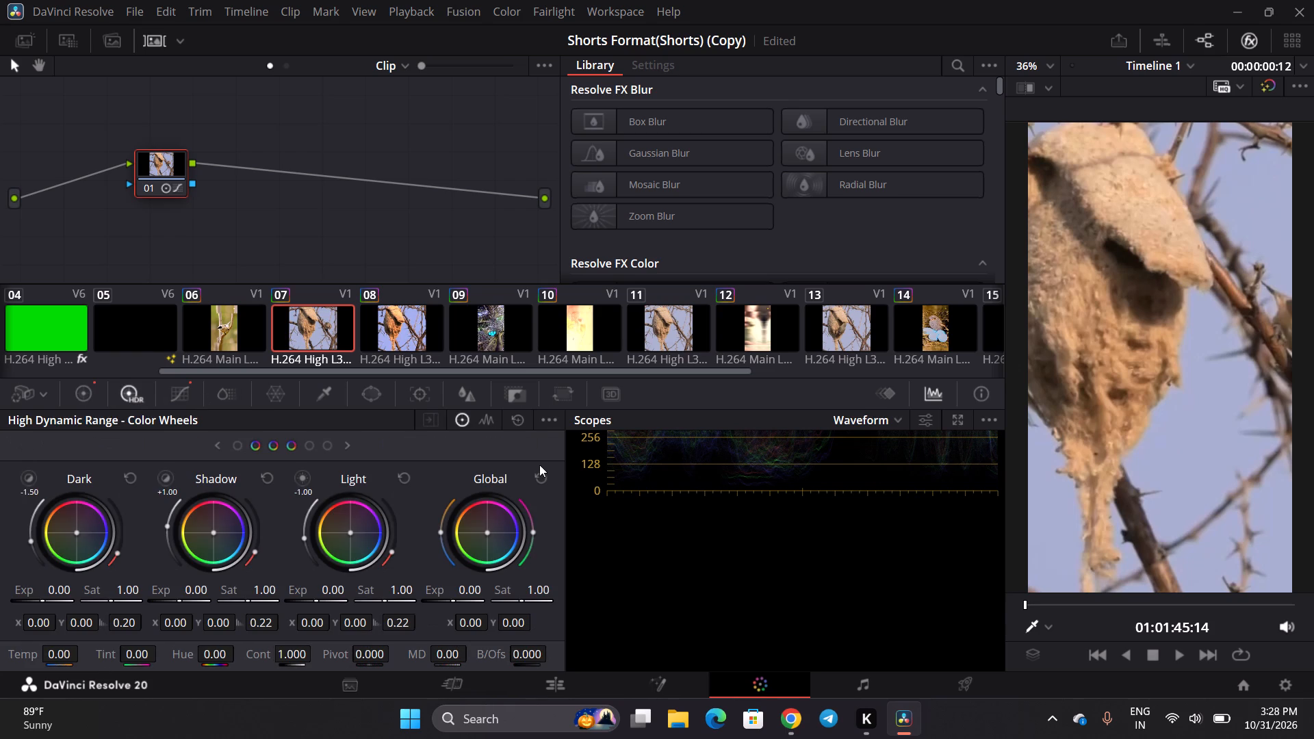
{"action": "left_click", "coordinate": [541, 478]}
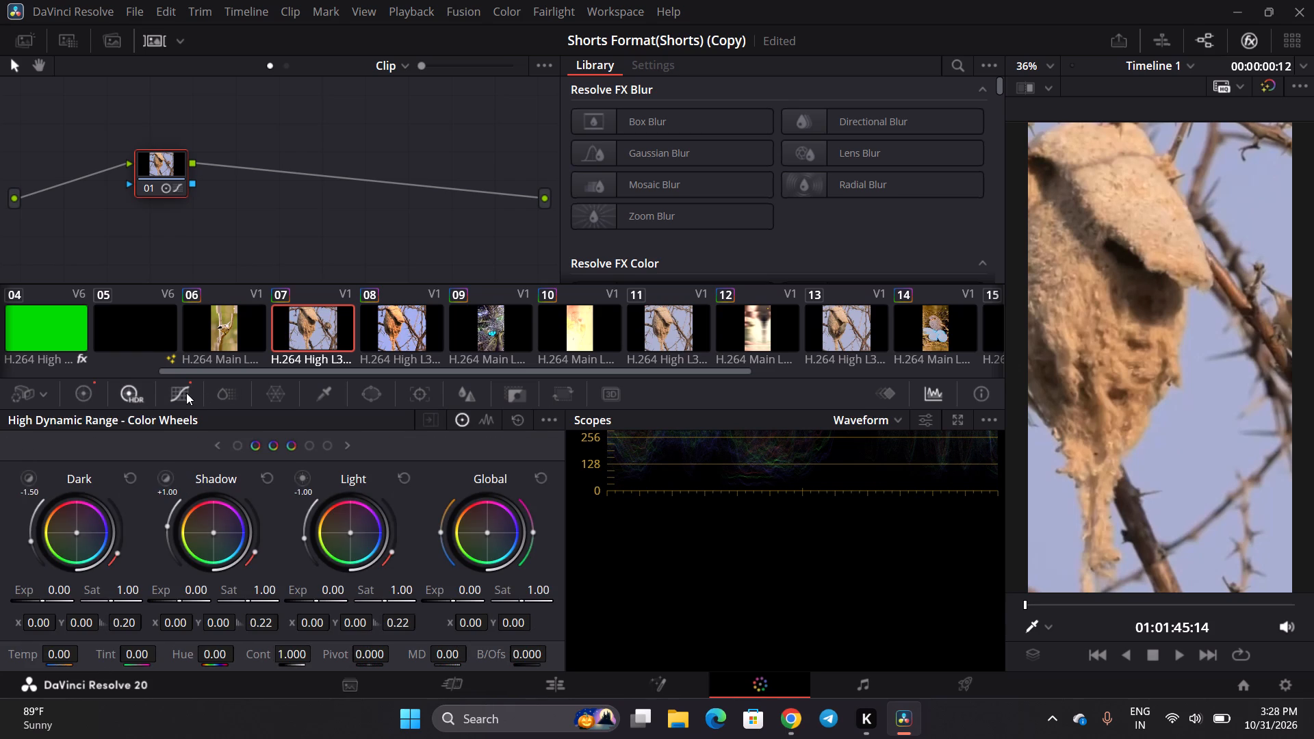
{"action": "left_click", "coordinate": [186, 393]}
{"action": "left_click", "coordinate": [547, 448]}
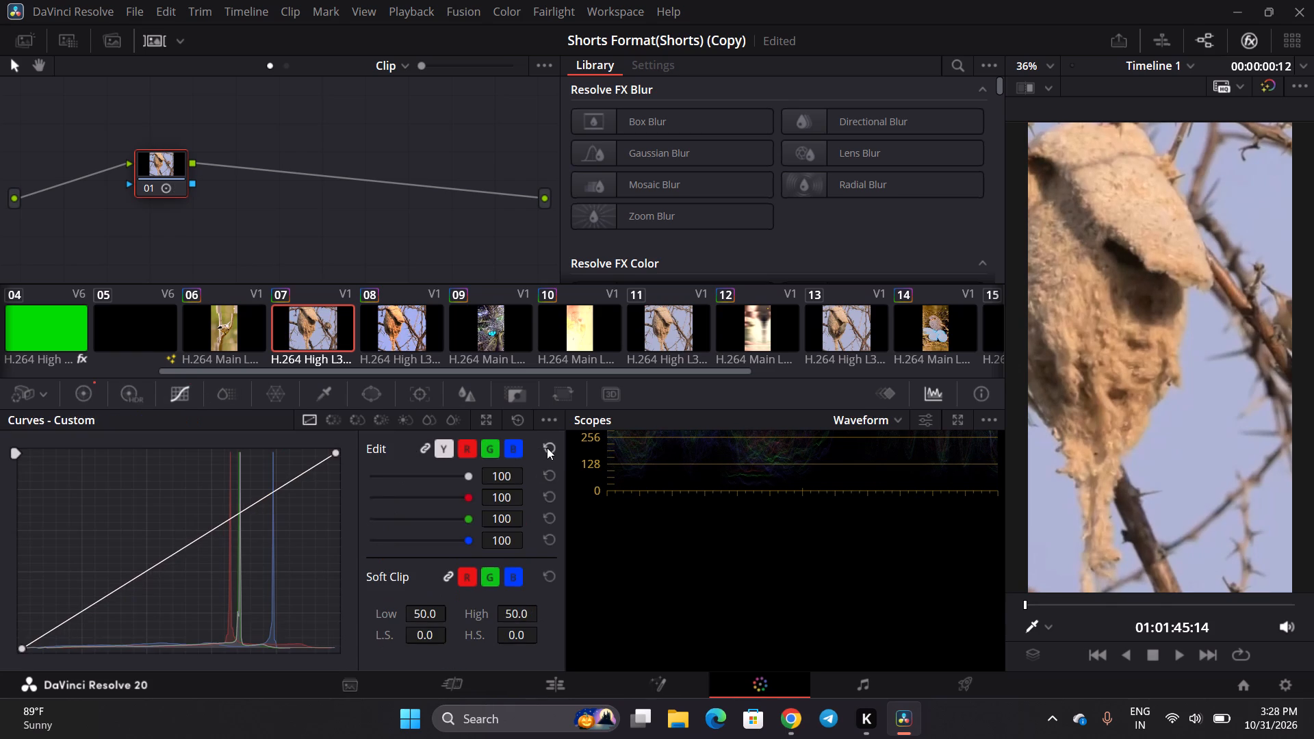
Reset the remaining ColorSlice, Color Warper, Blur and Key settings of clip 07.
{"action": "left_click", "coordinate": [231, 394]}
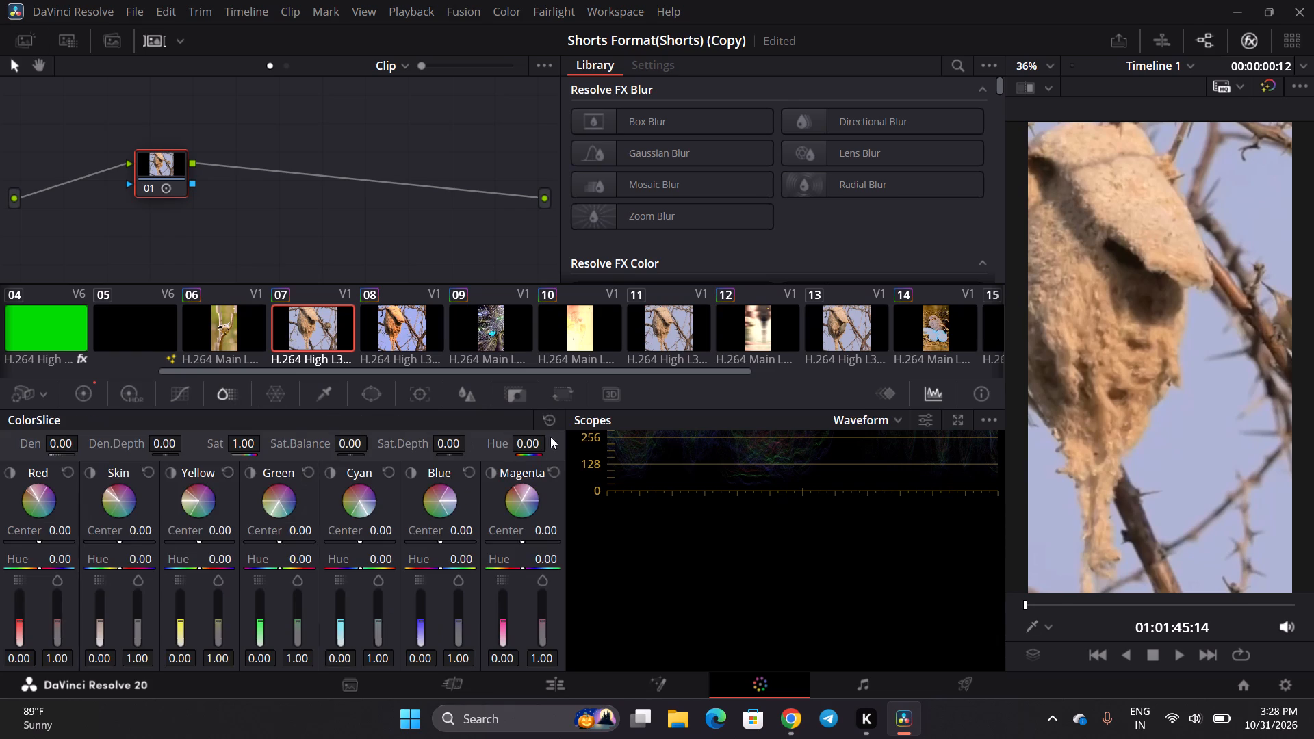
{"action": "left_click", "coordinate": [554, 419]}
{"action": "left_click", "coordinate": [257, 396]}
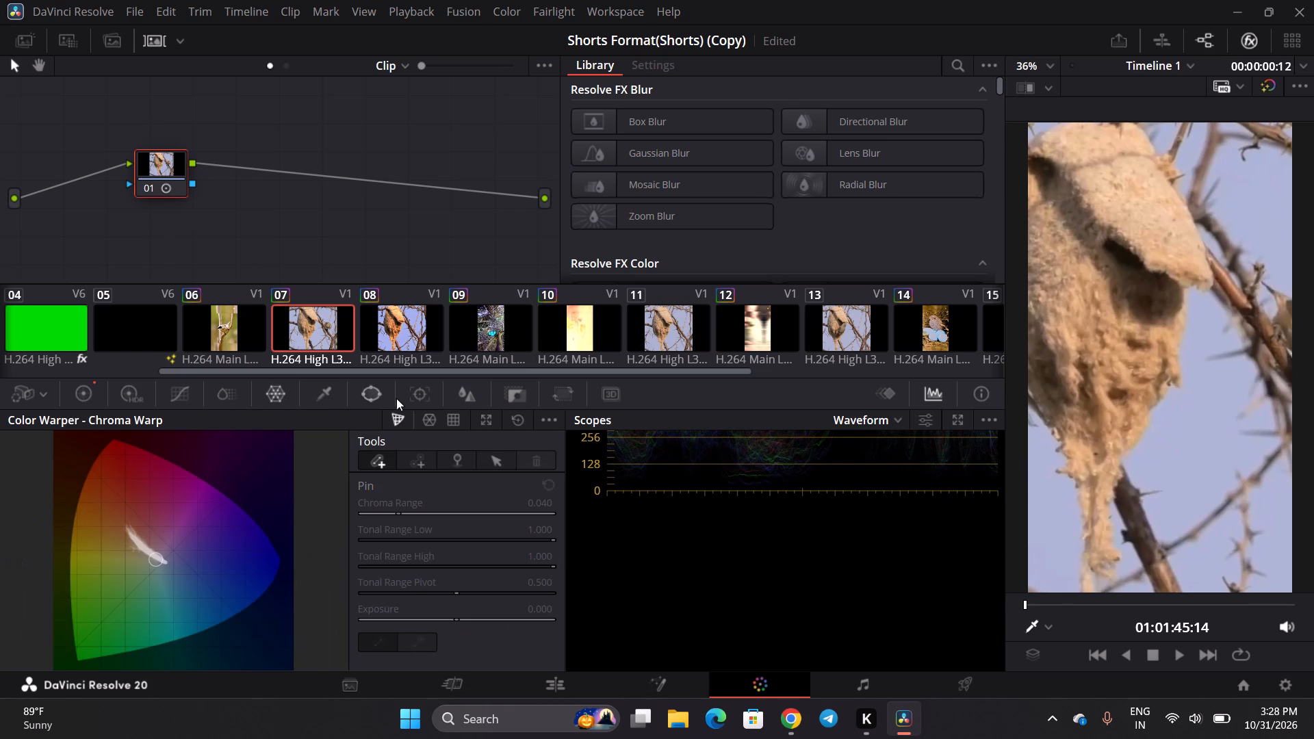
{"action": "left_click", "coordinate": [516, 415]}
{"action": "left_click", "coordinate": [339, 393]}
{"action": "left_click", "coordinate": [447, 396]}
{"action": "left_click", "coordinate": [543, 418]}
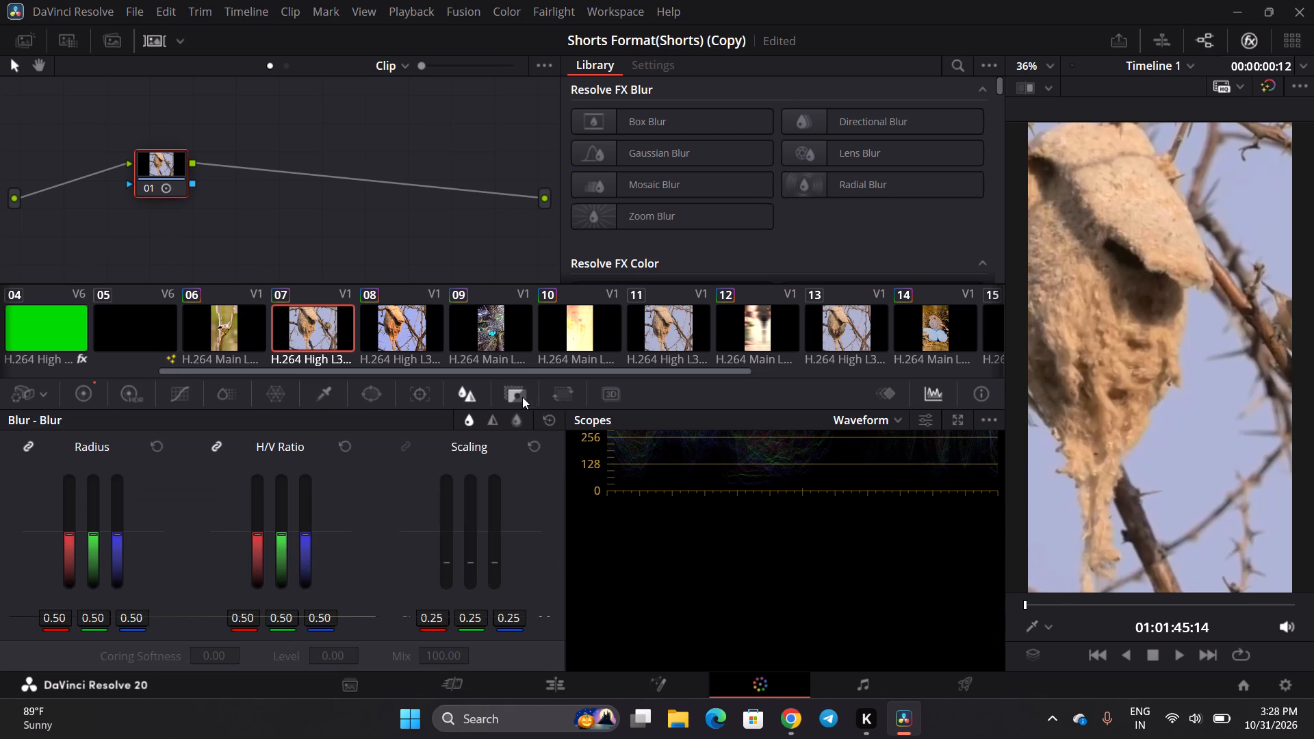
{"action": "left_click", "coordinate": [522, 397]}
{"action": "left_click", "coordinate": [547, 420]}
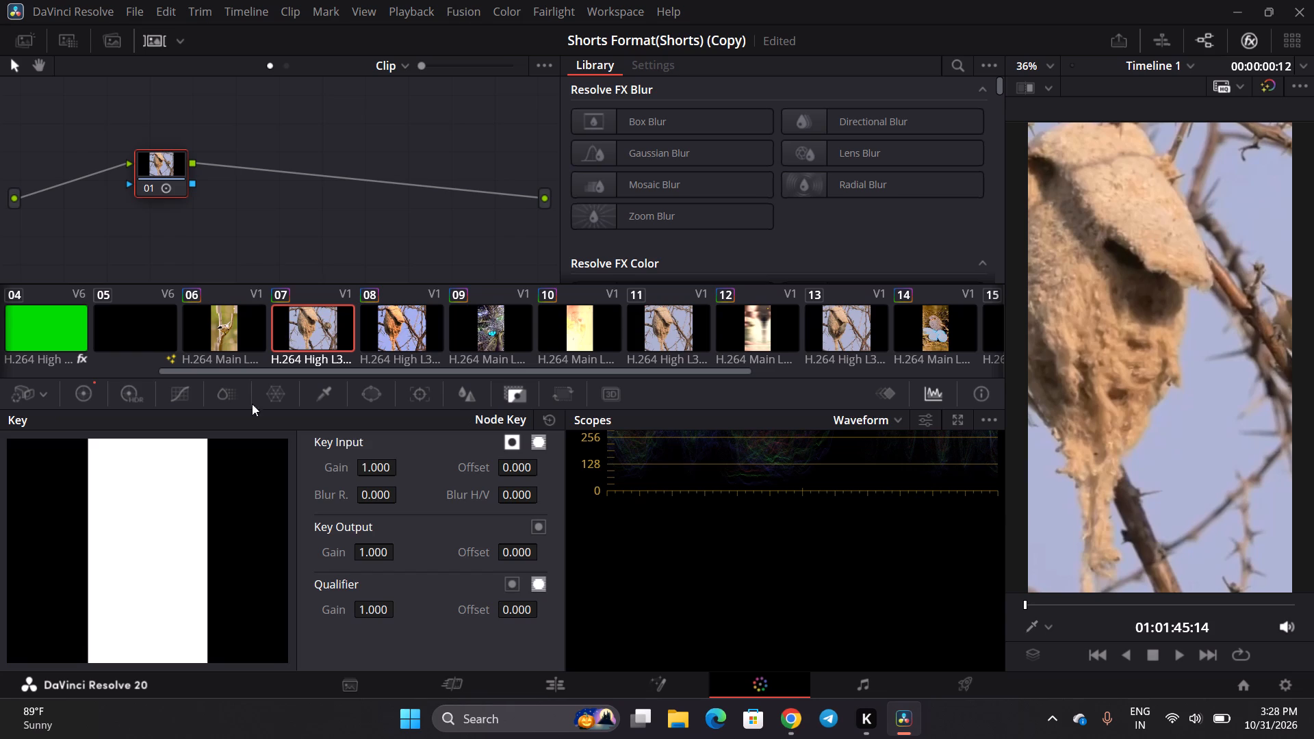
Clear the tonal grade on clip 08 by resetting its Primaries color bars, HDR wheels and custom curve.
{"action": "left_click", "coordinate": [404, 328]}
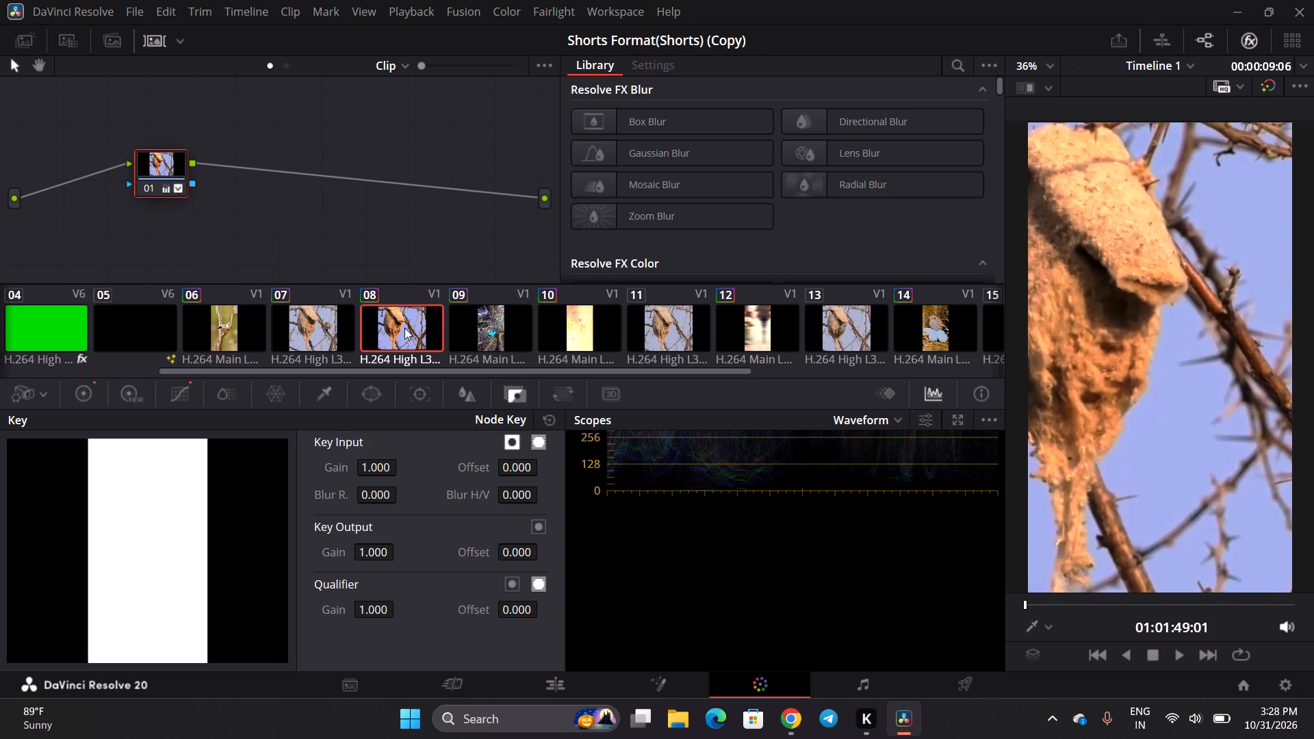
{"action": "left_click", "coordinate": [93, 398]}
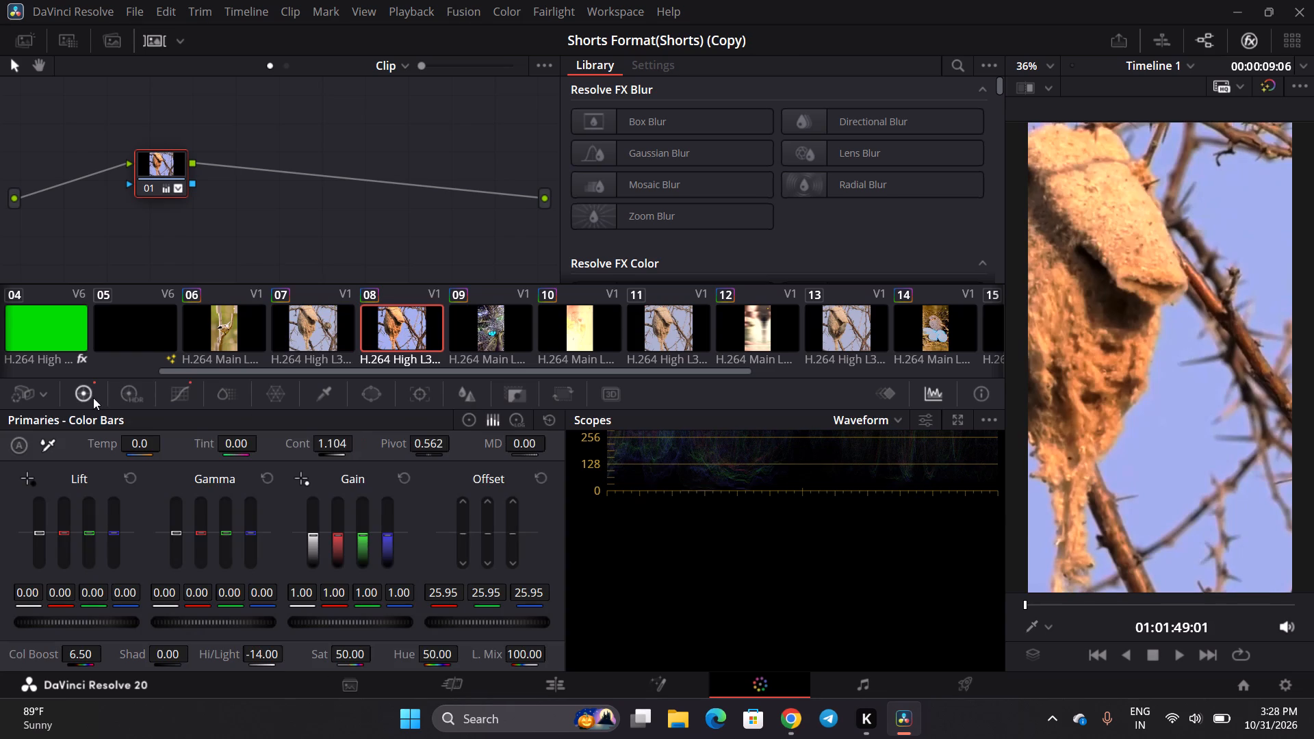
{"action": "left_click", "coordinate": [552, 417]}
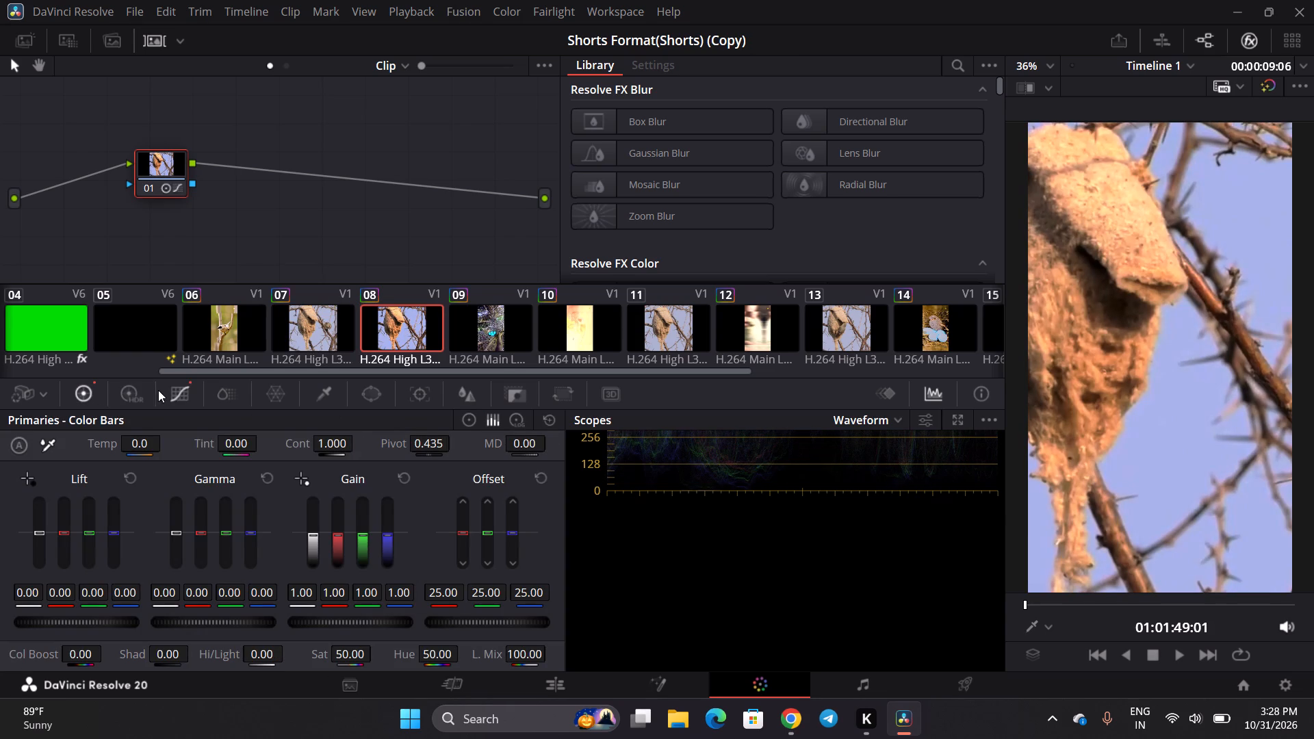
{"action": "left_click", "coordinate": [127, 391]}
{"action": "left_click", "coordinate": [519, 419]}
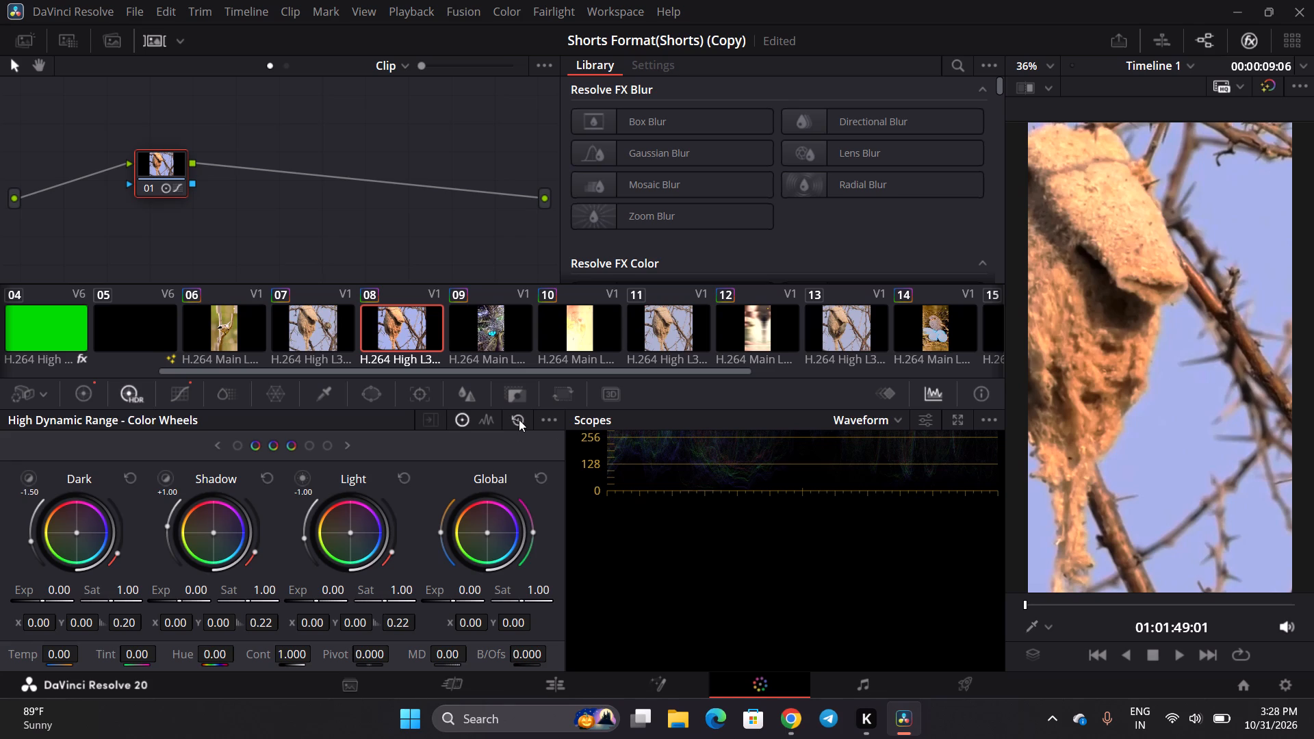
{"action": "left_click", "coordinate": [168, 391]}
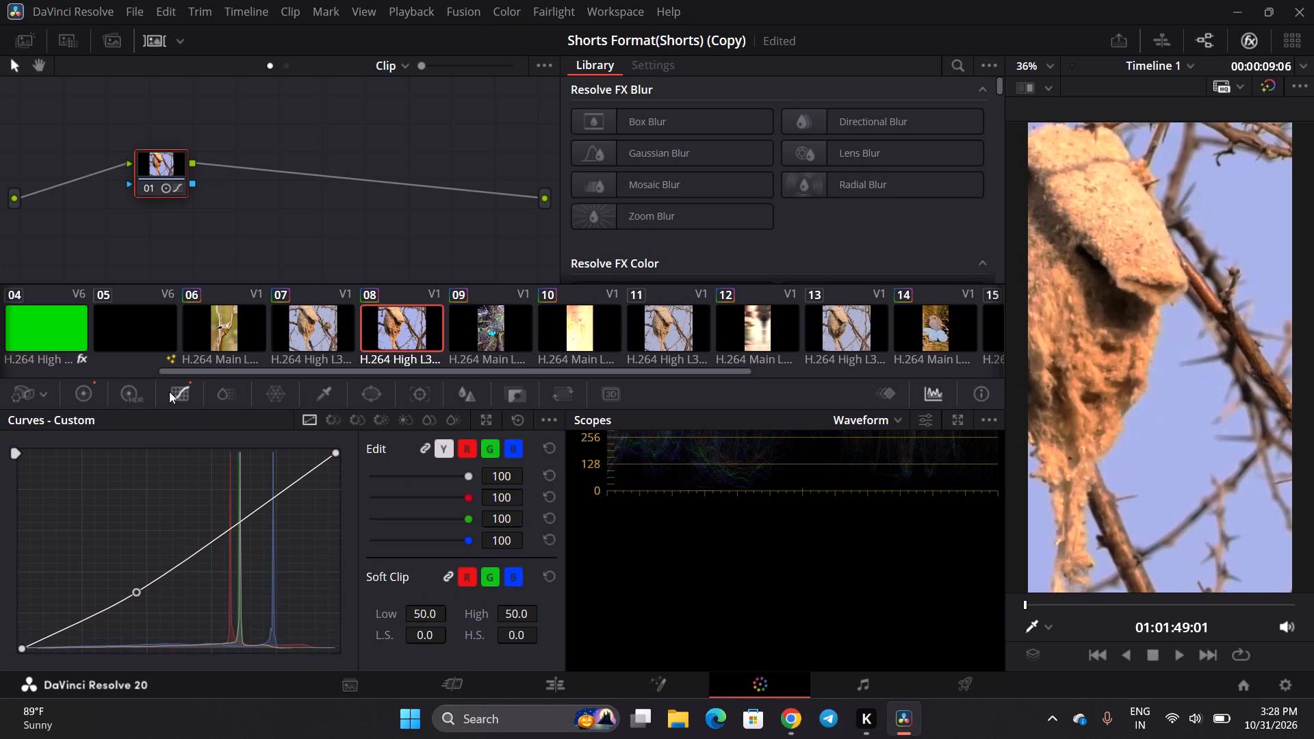
{"action": "left_click", "coordinate": [519, 422]}
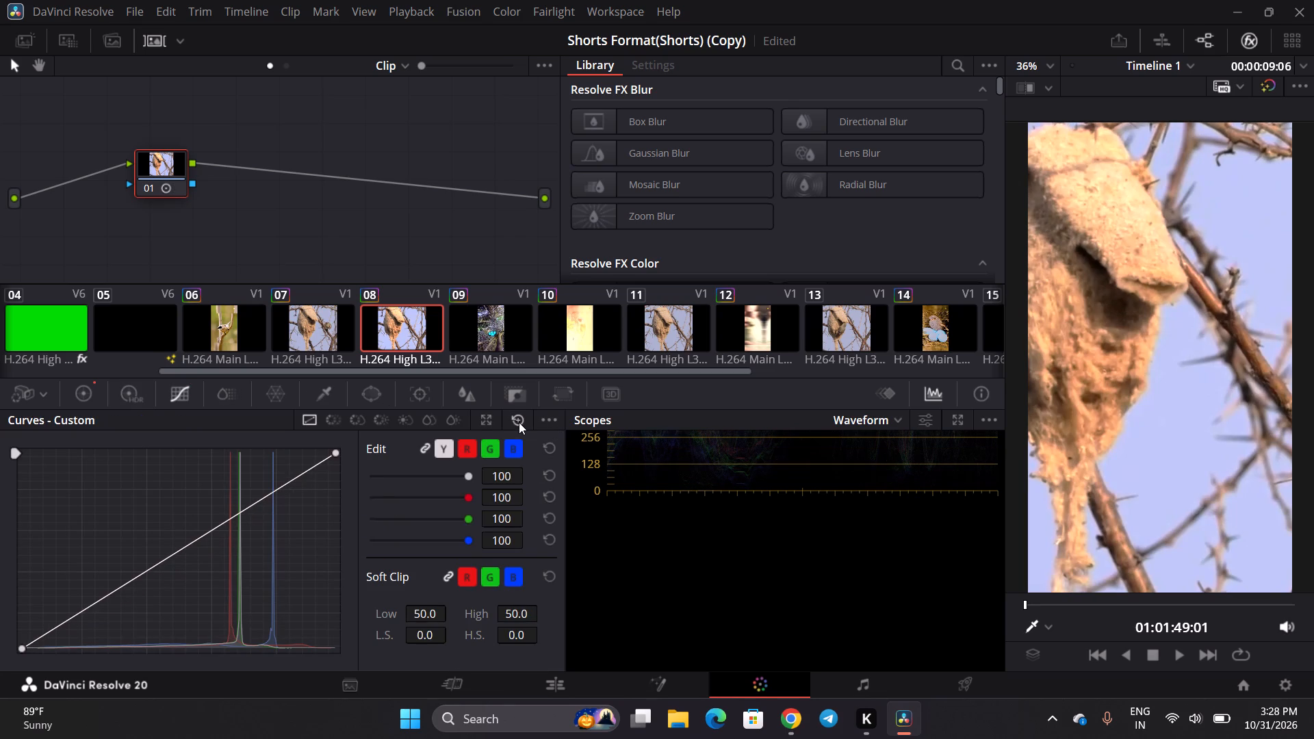
Reset the remaining ColorSlice, Color Warper, Window and Blur settings of clip 08.
{"action": "left_click", "coordinate": [232, 395]}
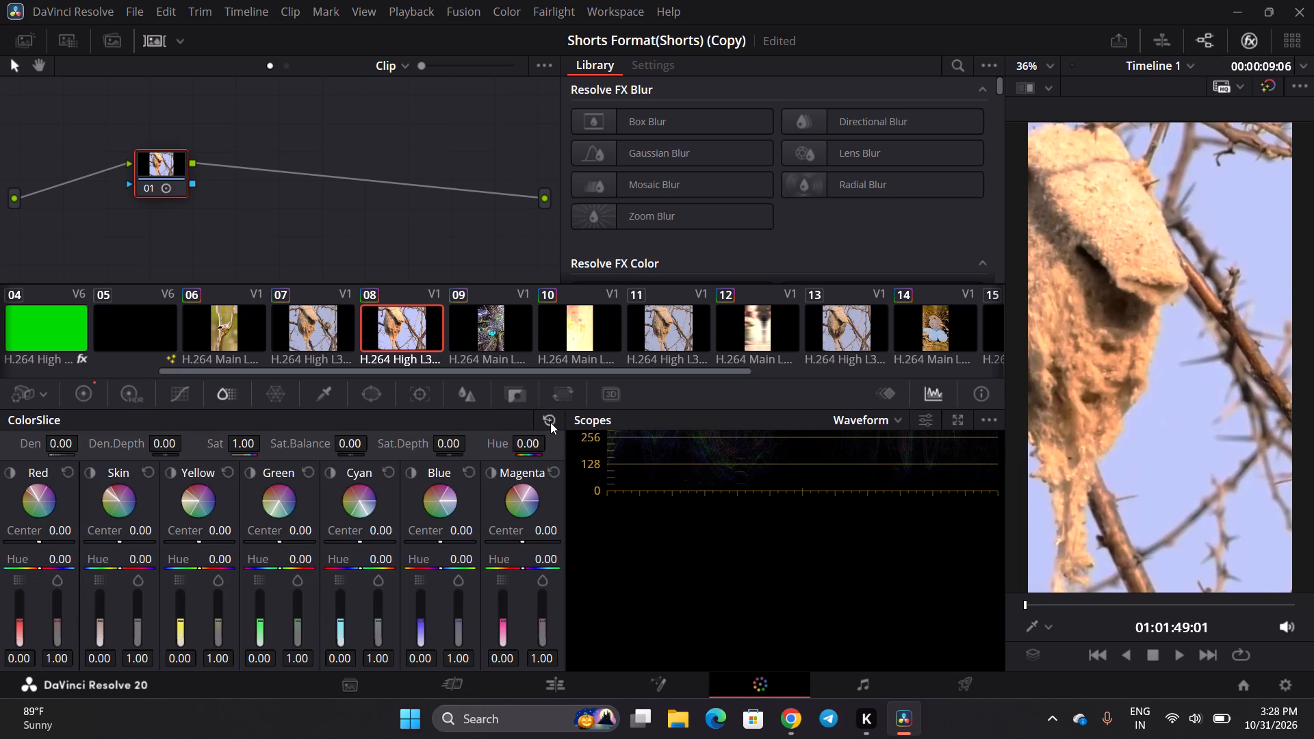
{"action": "left_click", "coordinate": [550, 421]}
{"action": "left_click", "coordinate": [289, 400]}
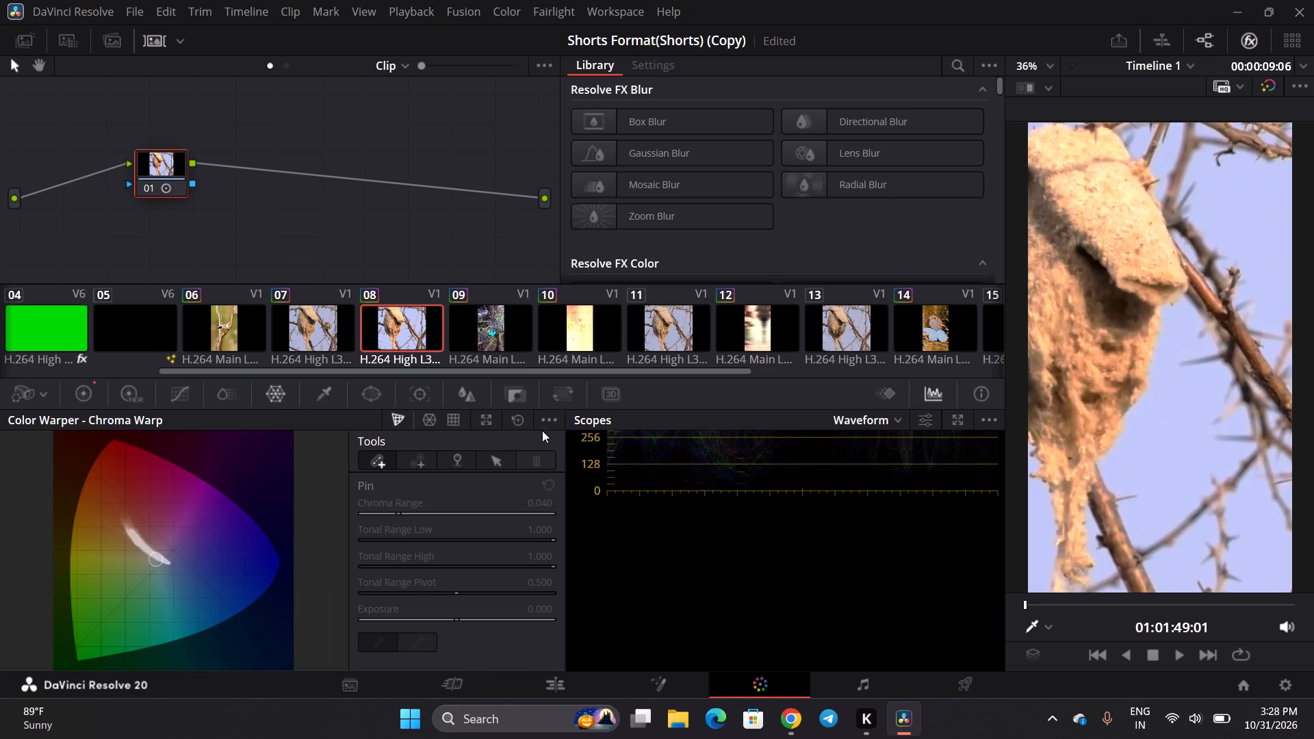
{"action": "left_click", "coordinate": [518, 420]}
{"action": "left_click", "coordinate": [359, 396]}
{"action": "left_click", "coordinate": [518, 424]}
{"action": "left_click", "coordinate": [434, 396]}
{"action": "left_click", "coordinate": [458, 396]}
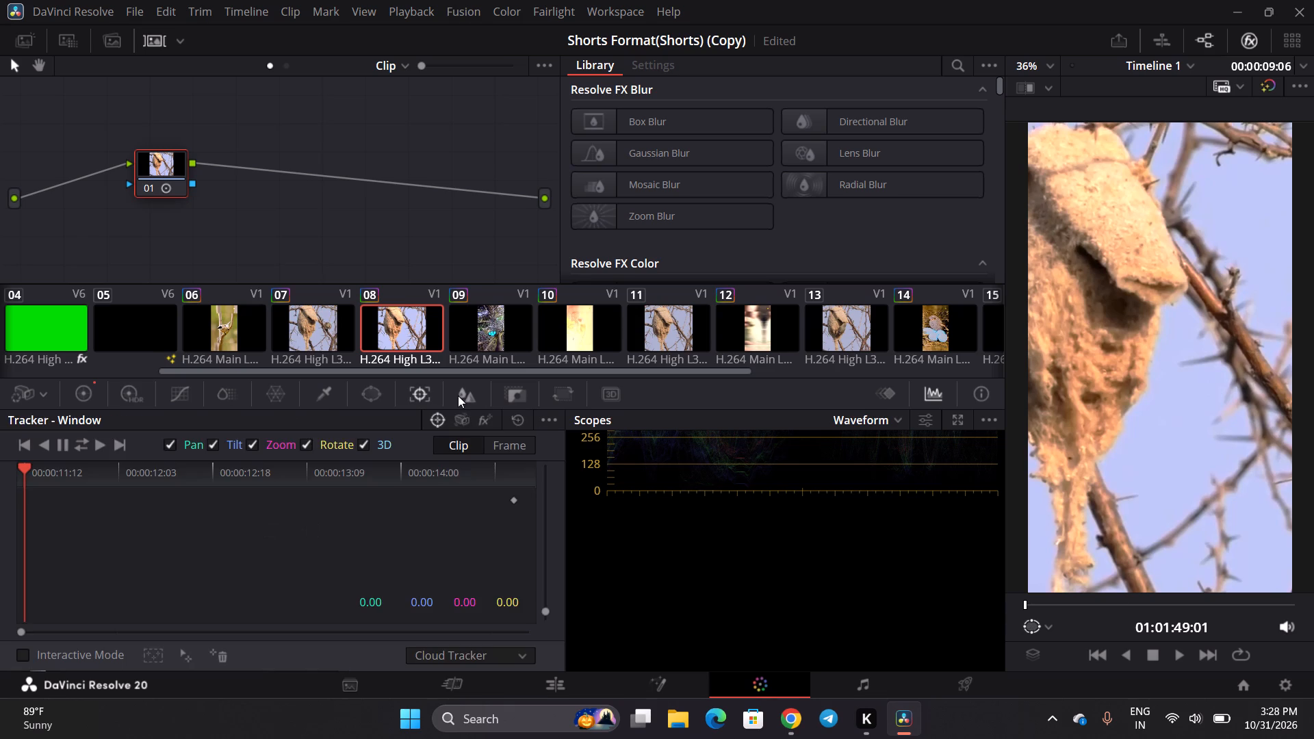
{"action": "left_click", "coordinate": [556, 415]}
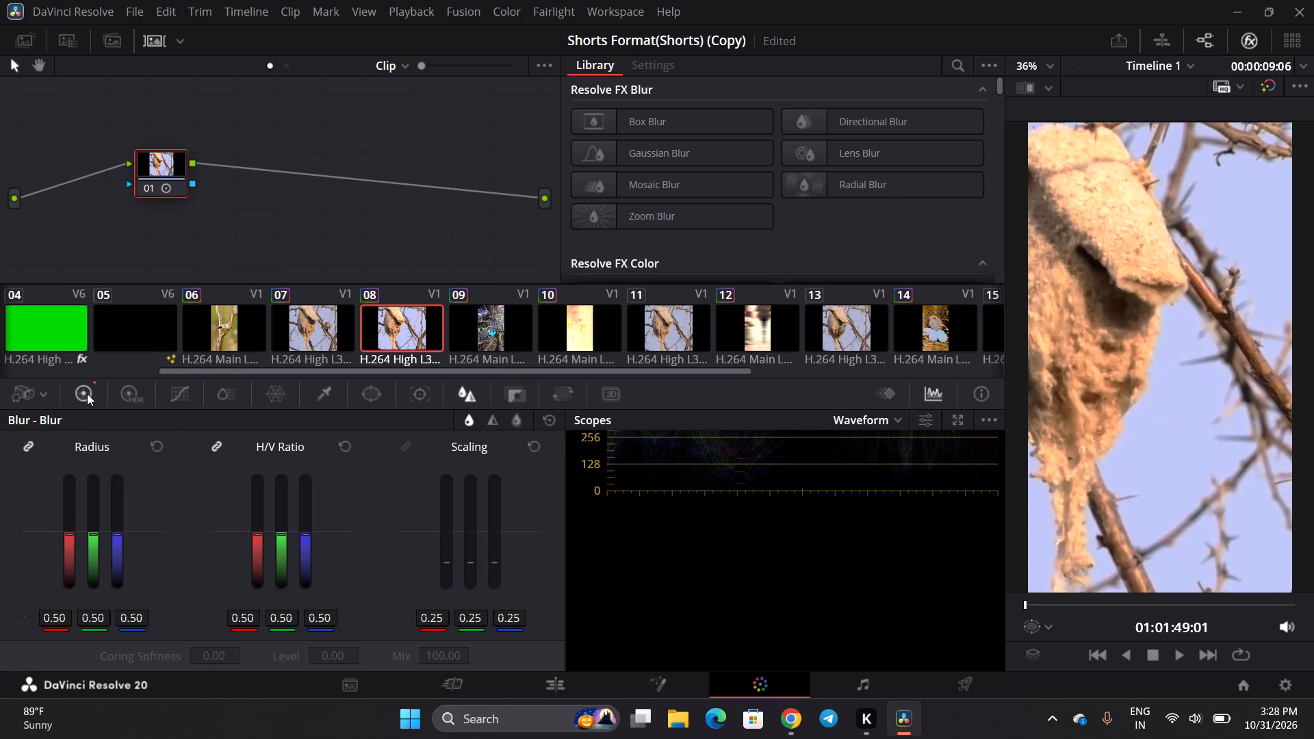
Compare clips 07 and 08, and reset clip 08's Blur scaling along with its Mist and Sharpen settings.
{"action": "left_click", "coordinate": [331, 334]}
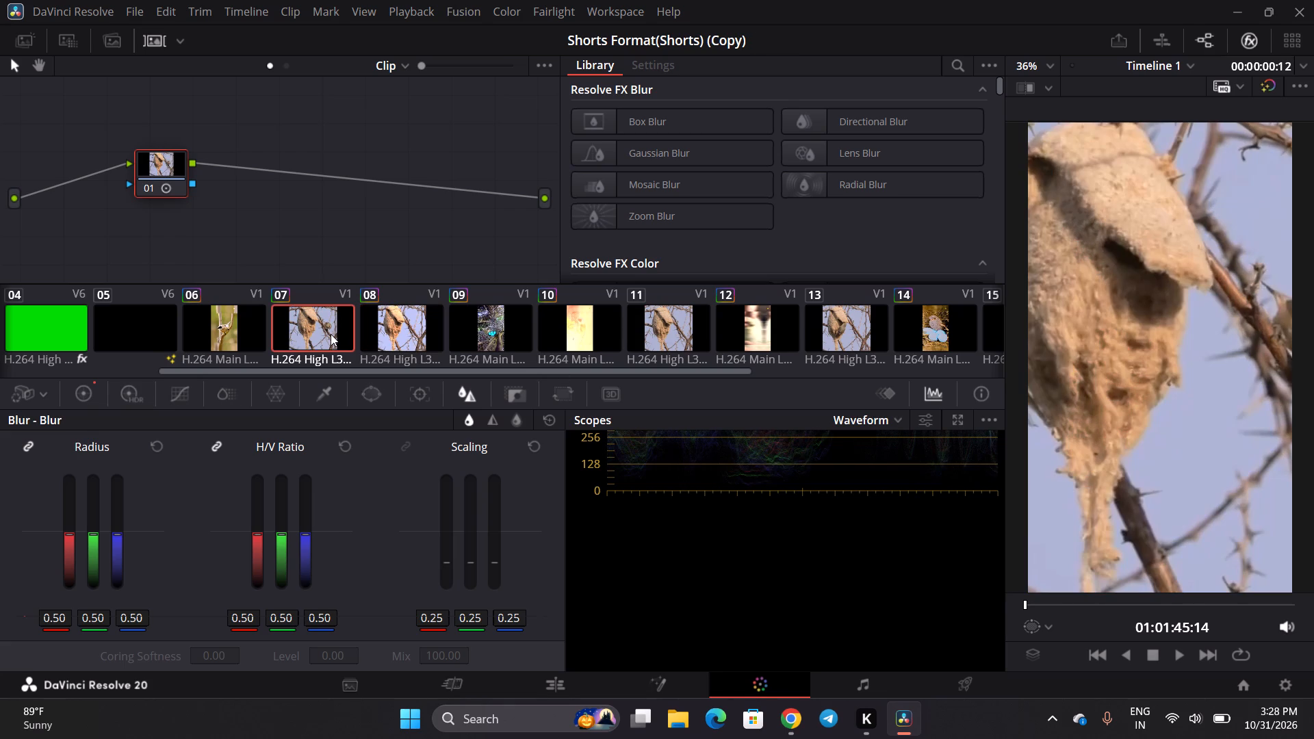
{"action": "left_click", "coordinate": [397, 332]}
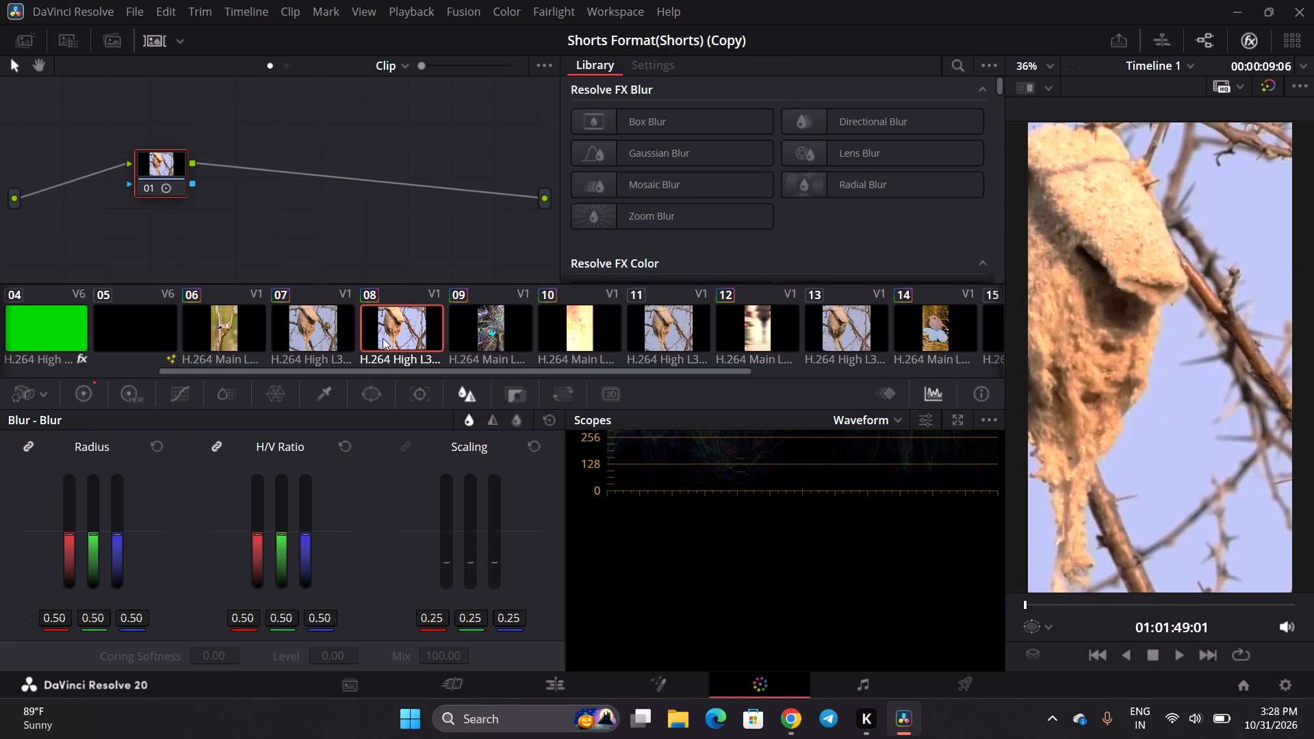
{"action": "left_click", "coordinate": [542, 443]}
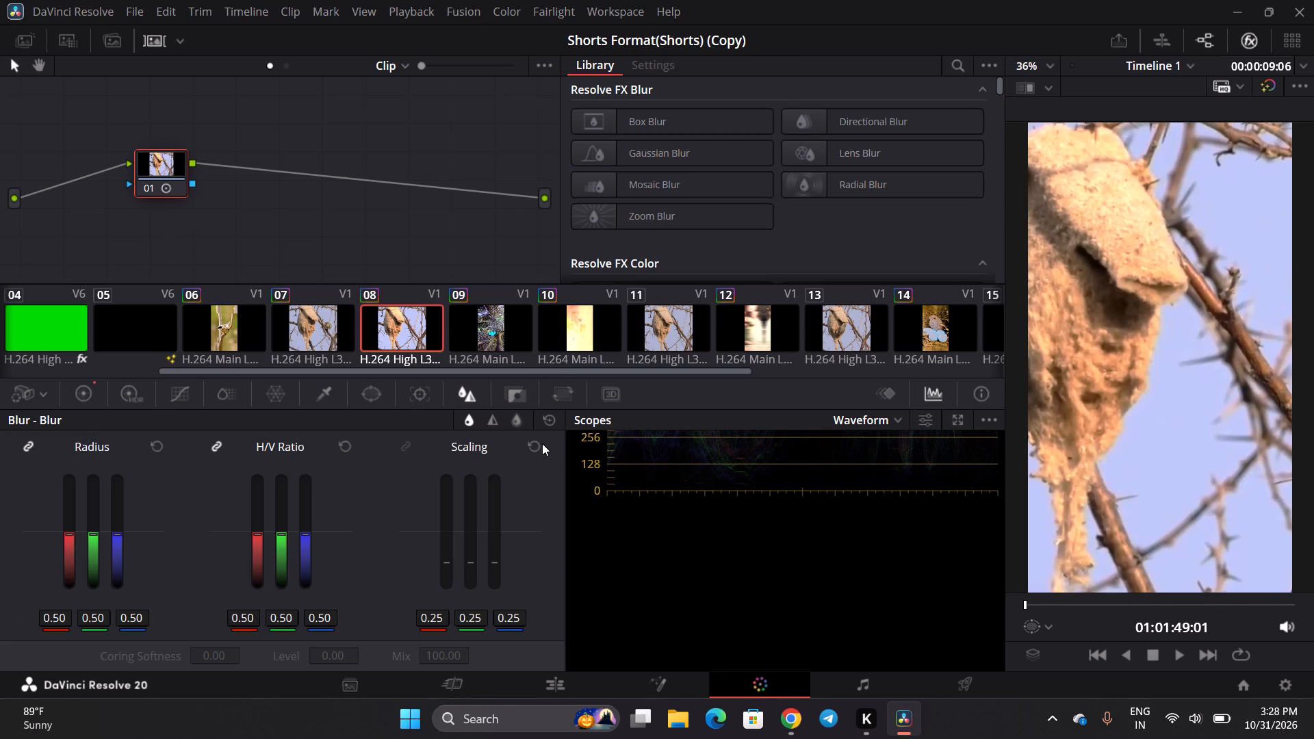
{"action": "left_click", "coordinate": [531, 445]}
{"action": "left_click", "coordinate": [513, 419]}
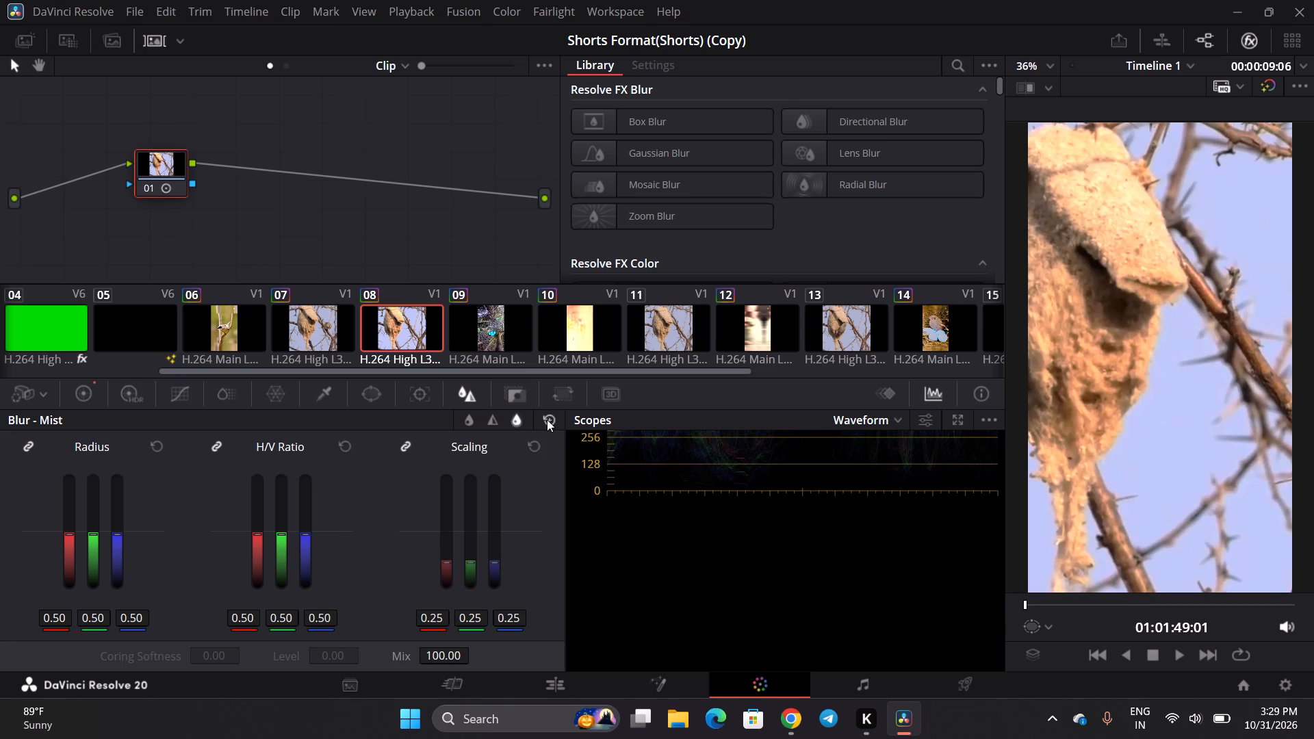
{"action": "left_click", "coordinate": [552, 419]}
{"action": "left_click", "coordinate": [499, 418]}
{"action": "left_click", "coordinate": [542, 420]}
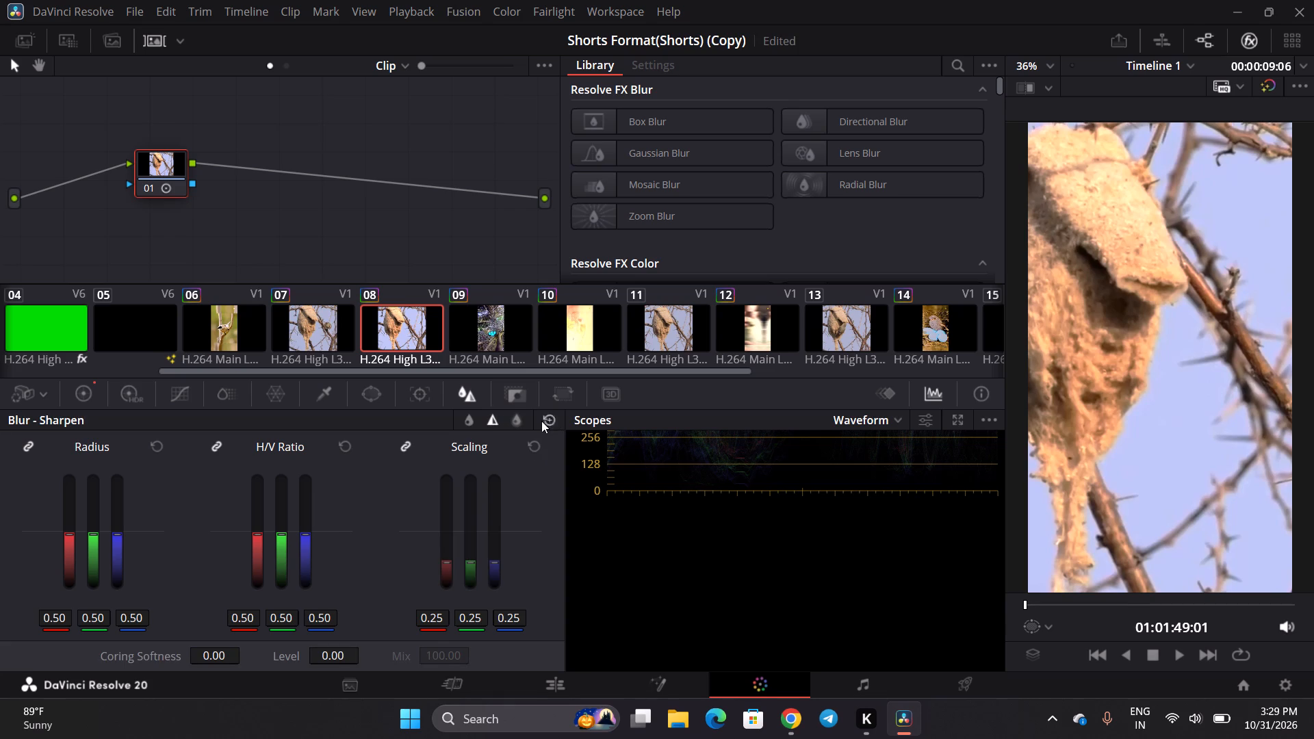
Reset clip 08's Blur, Key and HSL Qualifier settings.
{"action": "left_click", "coordinate": [469, 420]}
{"action": "left_click", "coordinate": [550, 418]}
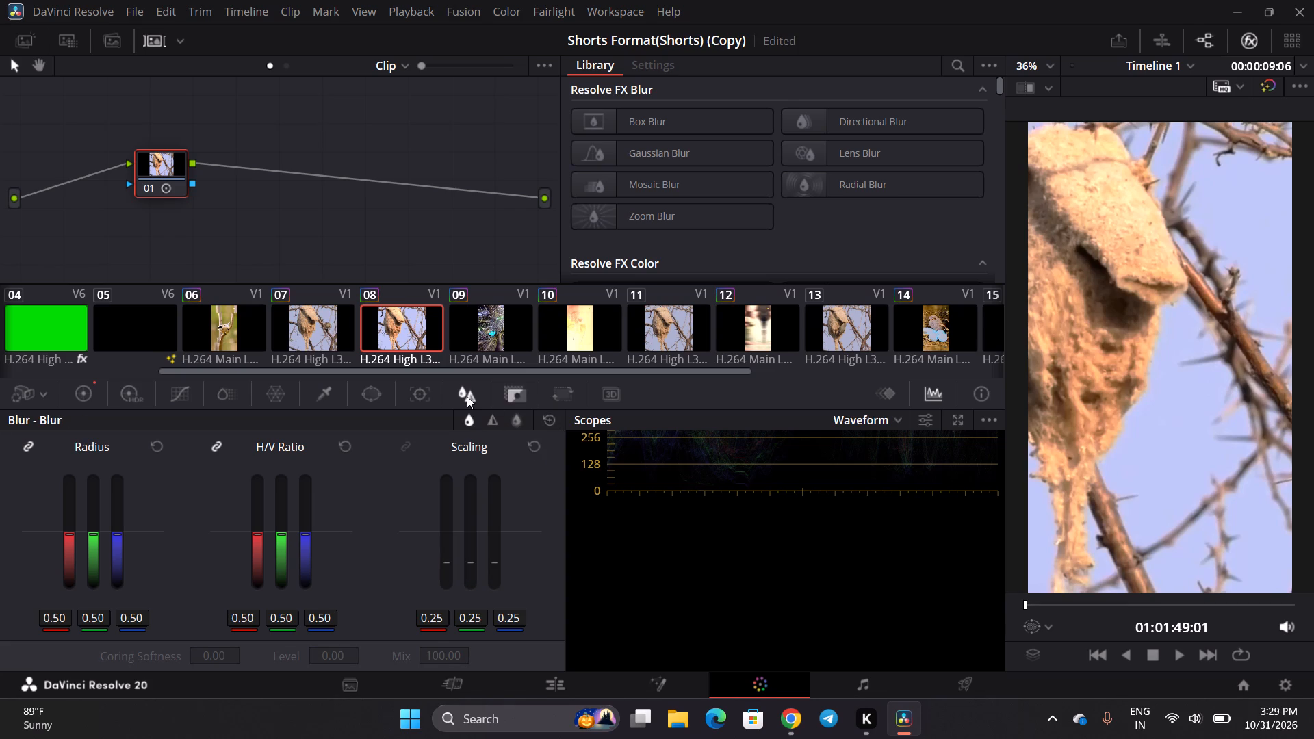
{"action": "left_click", "coordinate": [513, 393]}
{"action": "left_click", "coordinate": [555, 393]}
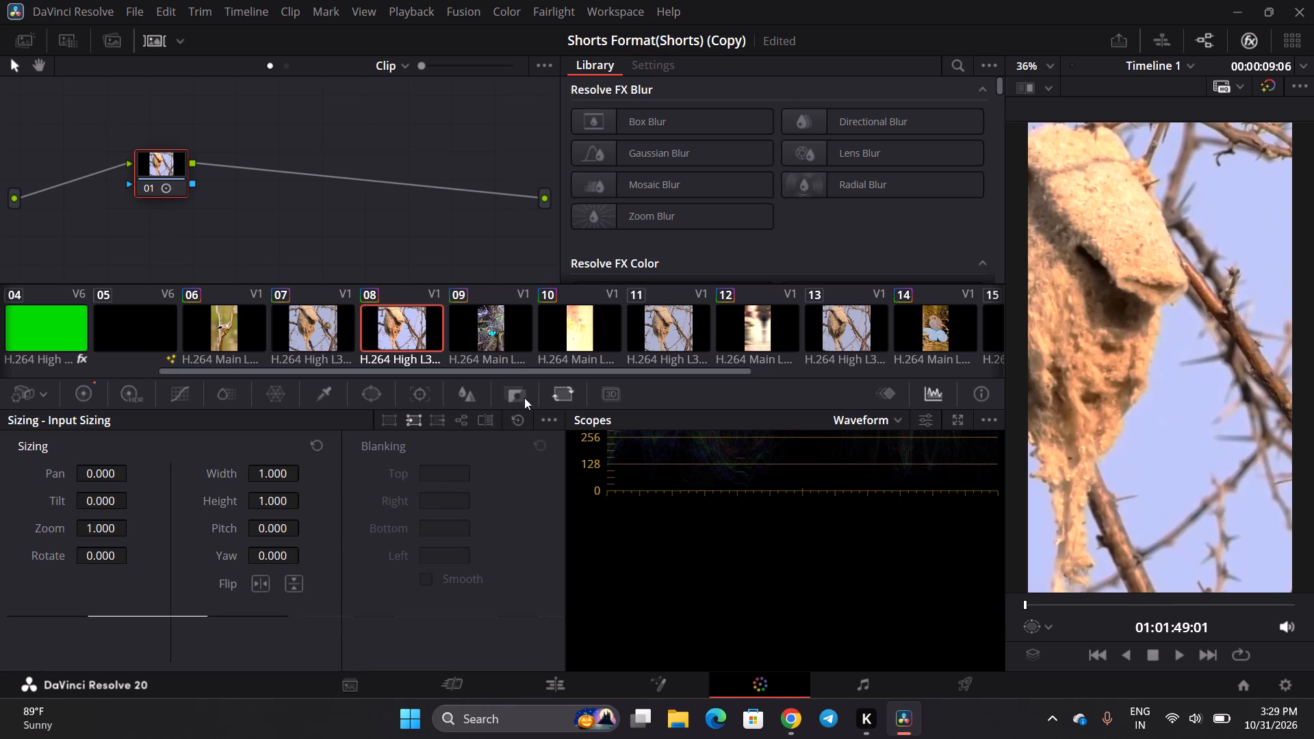
{"action": "left_click", "coordinate": [517, 397]}
{"action": "left_click", "coordinate": [547, 421]}
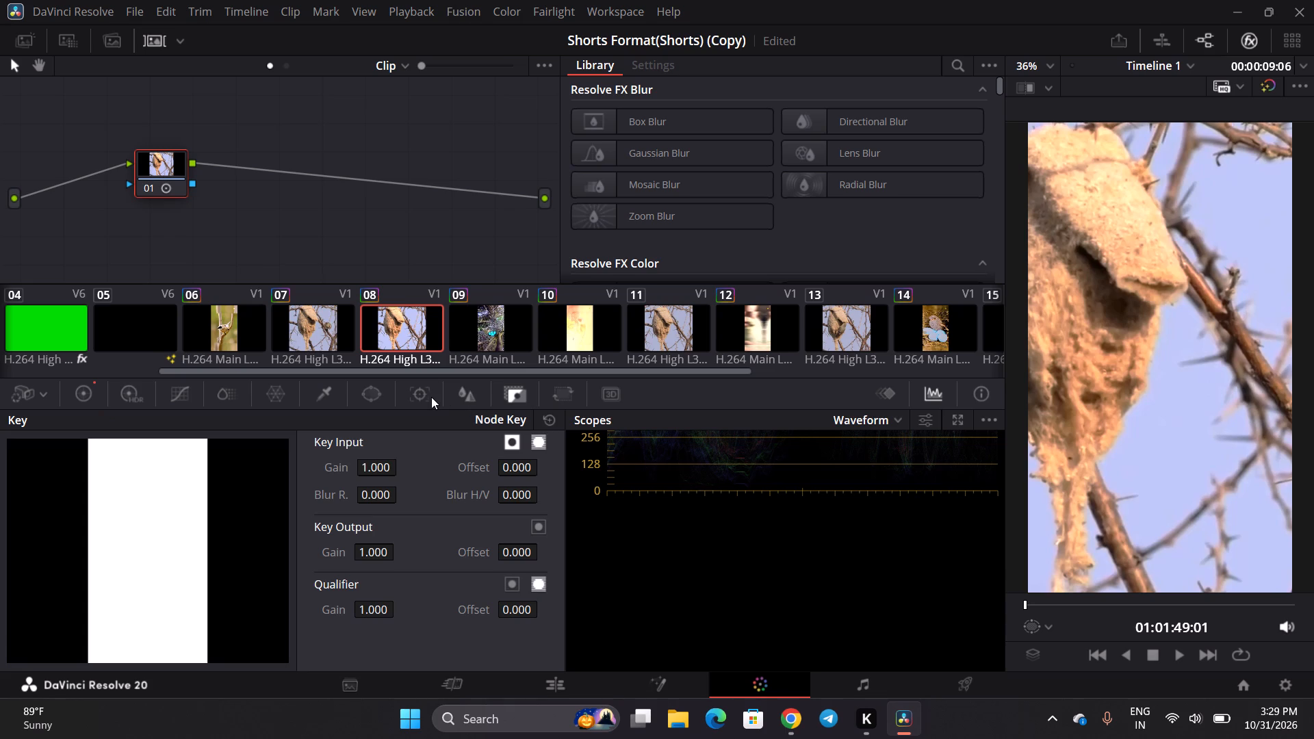
{"action": "left_click", "coordinate": [431, 397]}
{"action": "left_click", "coordinate": [355, 396]}
{"action": "left_click", "coordinate": [331, 389]}
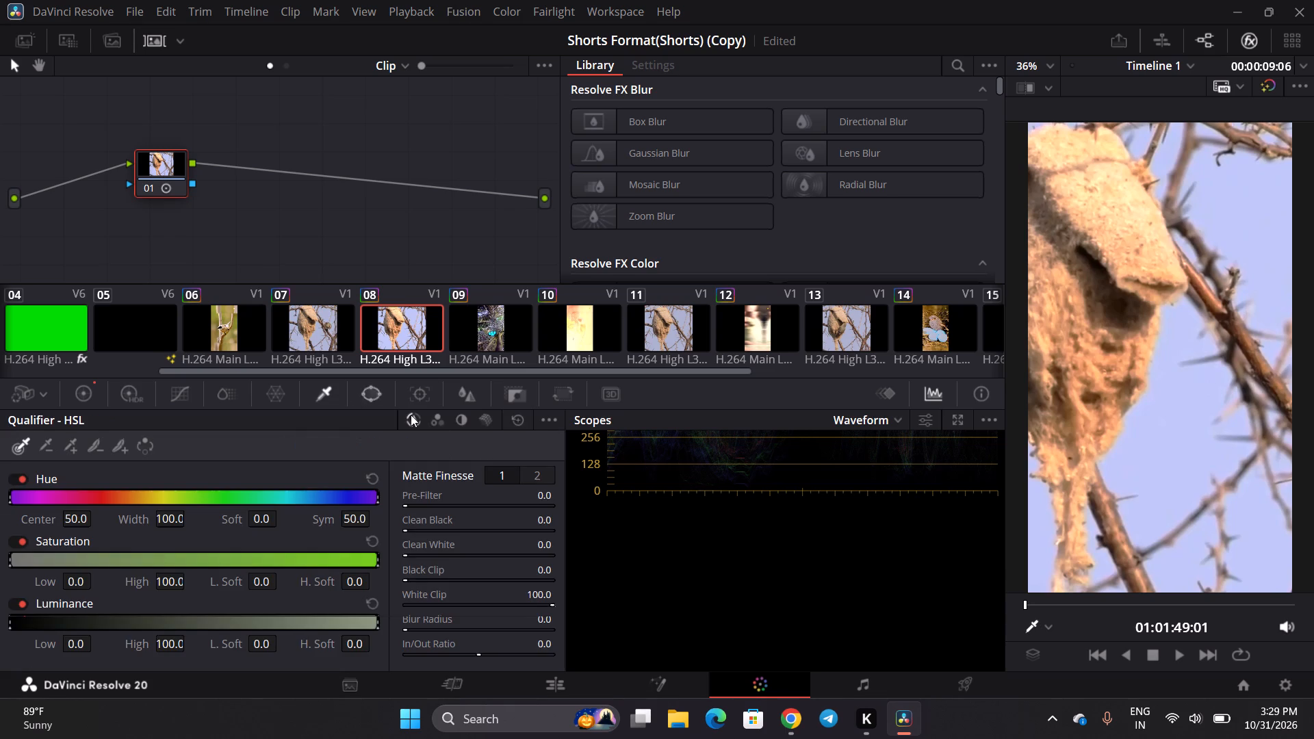
{"action": "left_click", "coordinate": [523, 419]}
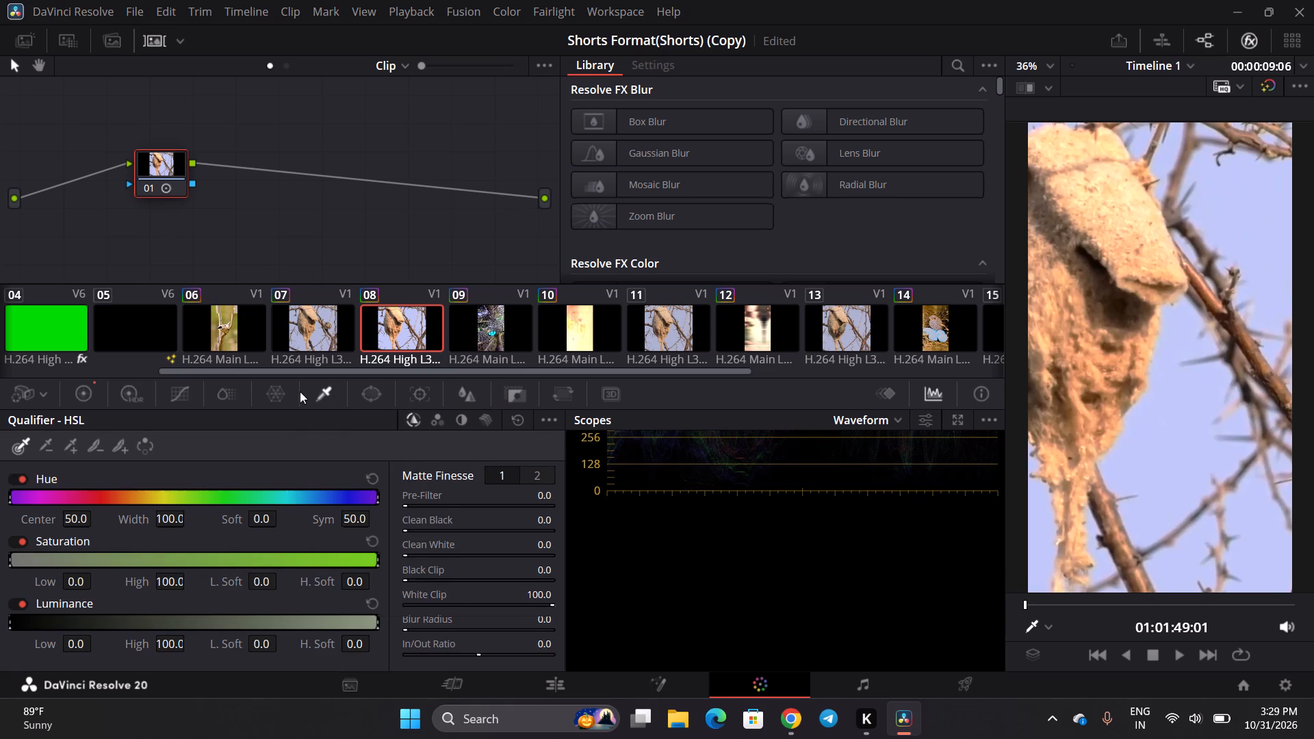
Reset clip 08's Color Warper, ColorSlice, custom curves and HDR color wheels.
{"action": "left_click", "coordinate": [285, 391]}
{"action": "left_click", "coordinate": [516, 425]}
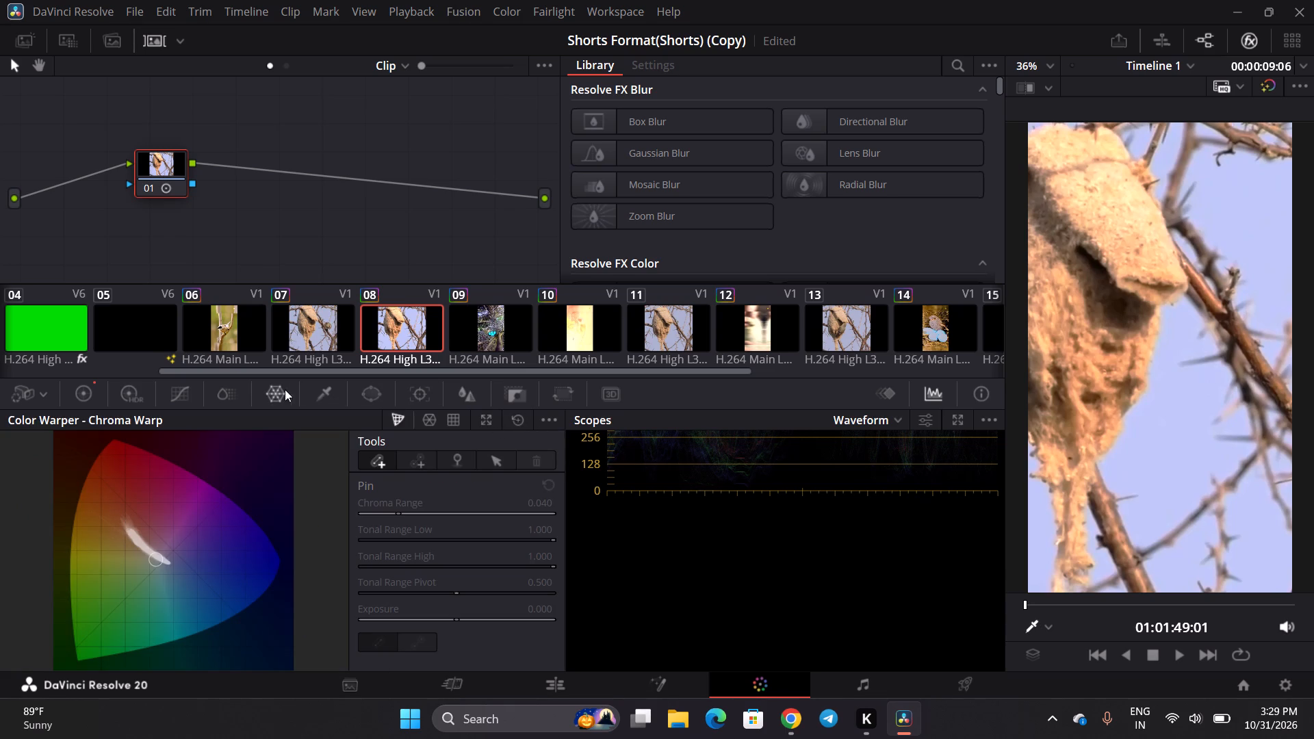
{"action": "left_click", "coordinate": [230, 393]}
{"action": "left_click", "coordinate": [548, 422]}
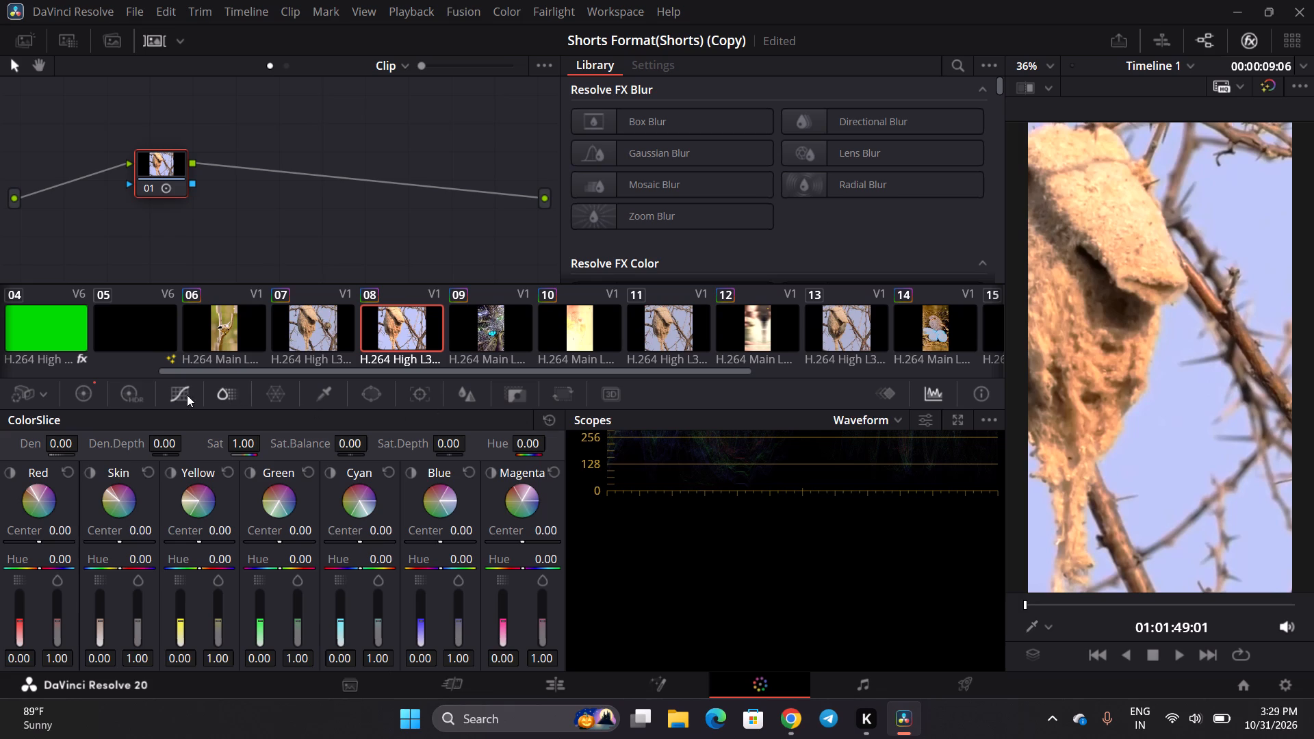
{"action": "left_click", "coordinate": [187, 395]}
{"action": "left_click", "coordinate": [518, 419]}
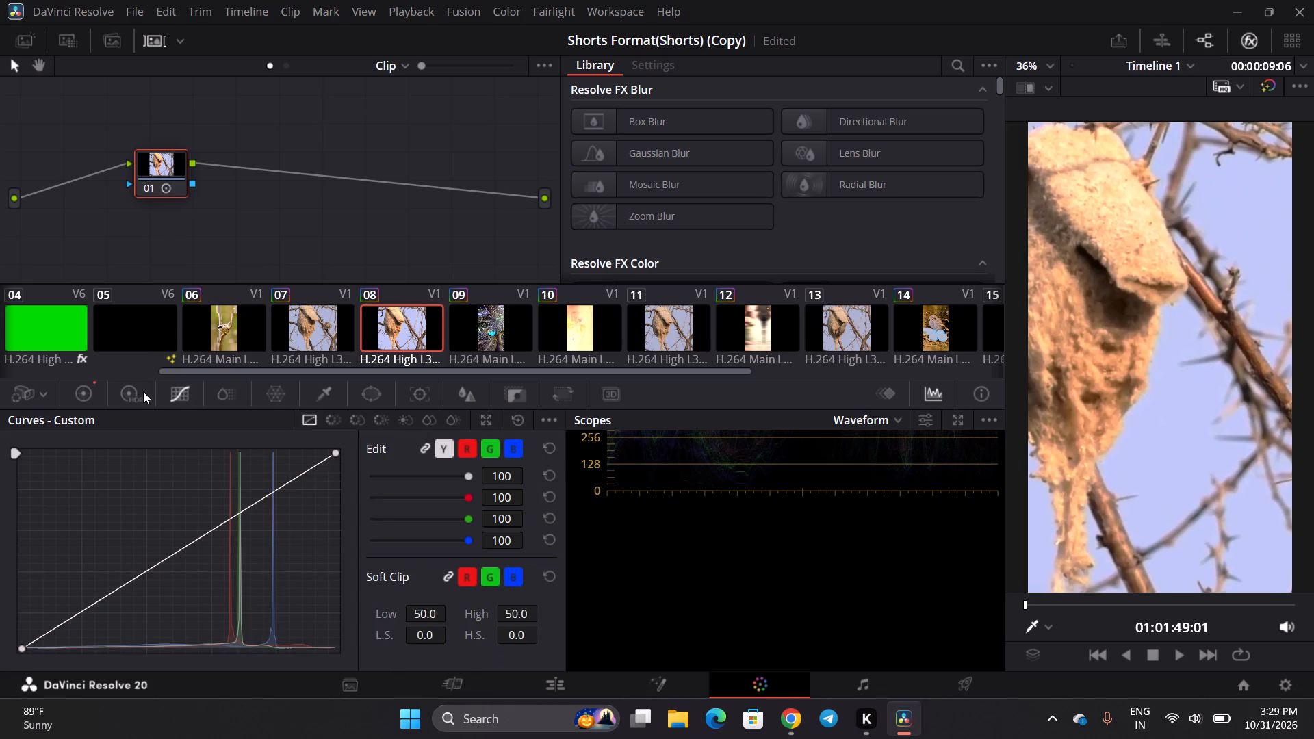
{"action": "left_click", "coordinate": [143, 391]}
{"action": "left_click", "coordinate": [526, 422]}
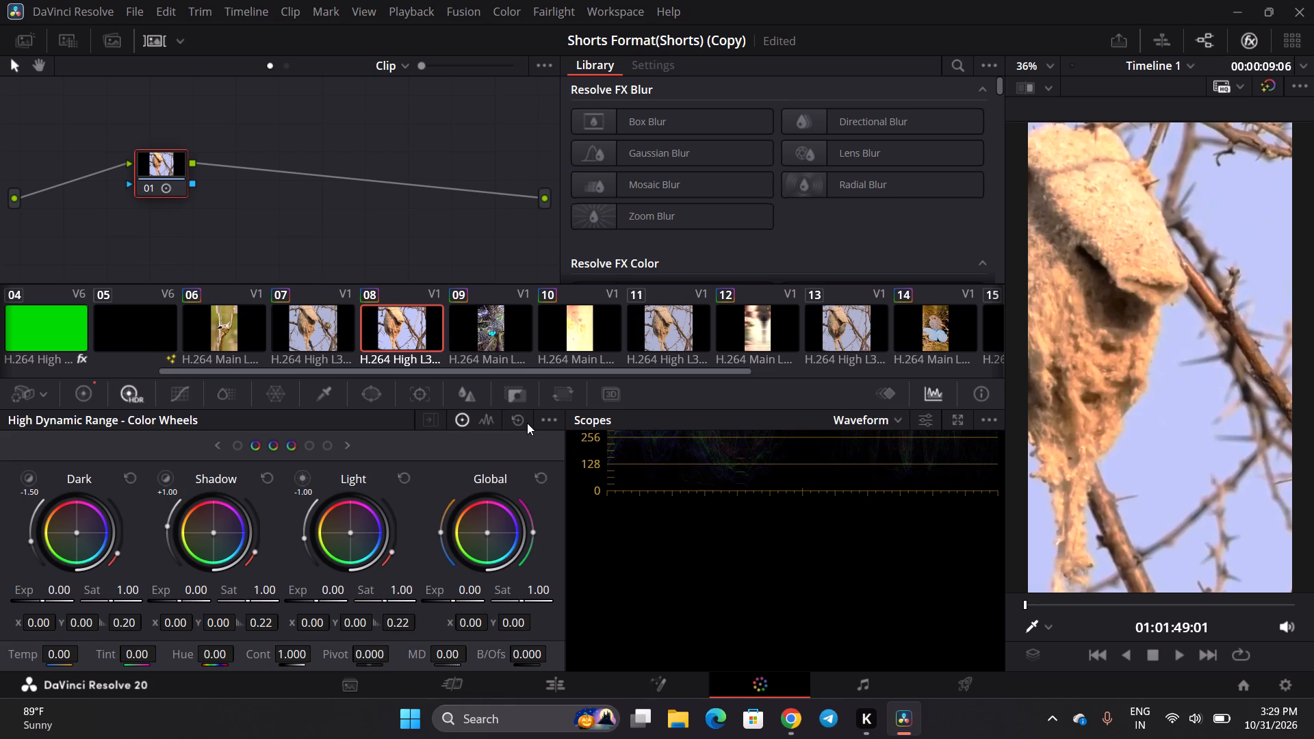
Reset clip 08's Primaries in the color bars, color wheels and log wheels modes.
{"action": "left_click", "coordinate": [94, 396]}
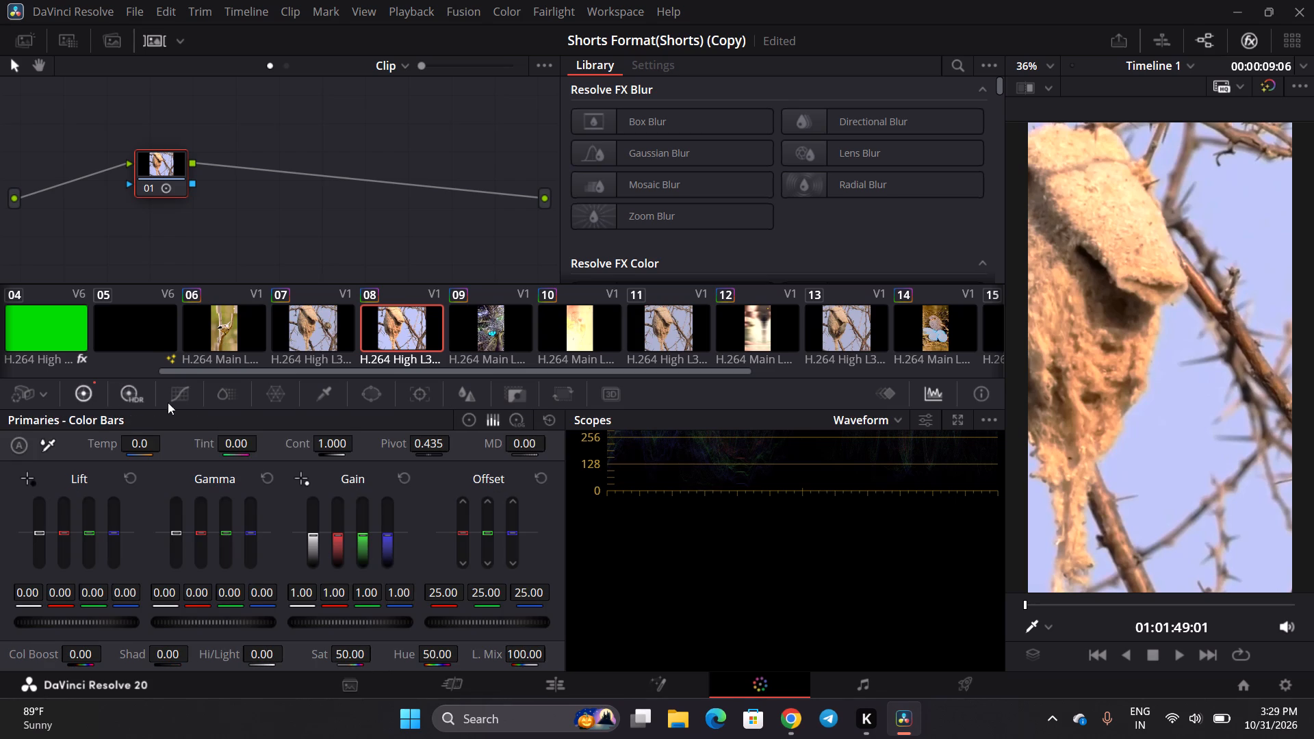
{"action": "left_click", "coordinate": [554, 419]}
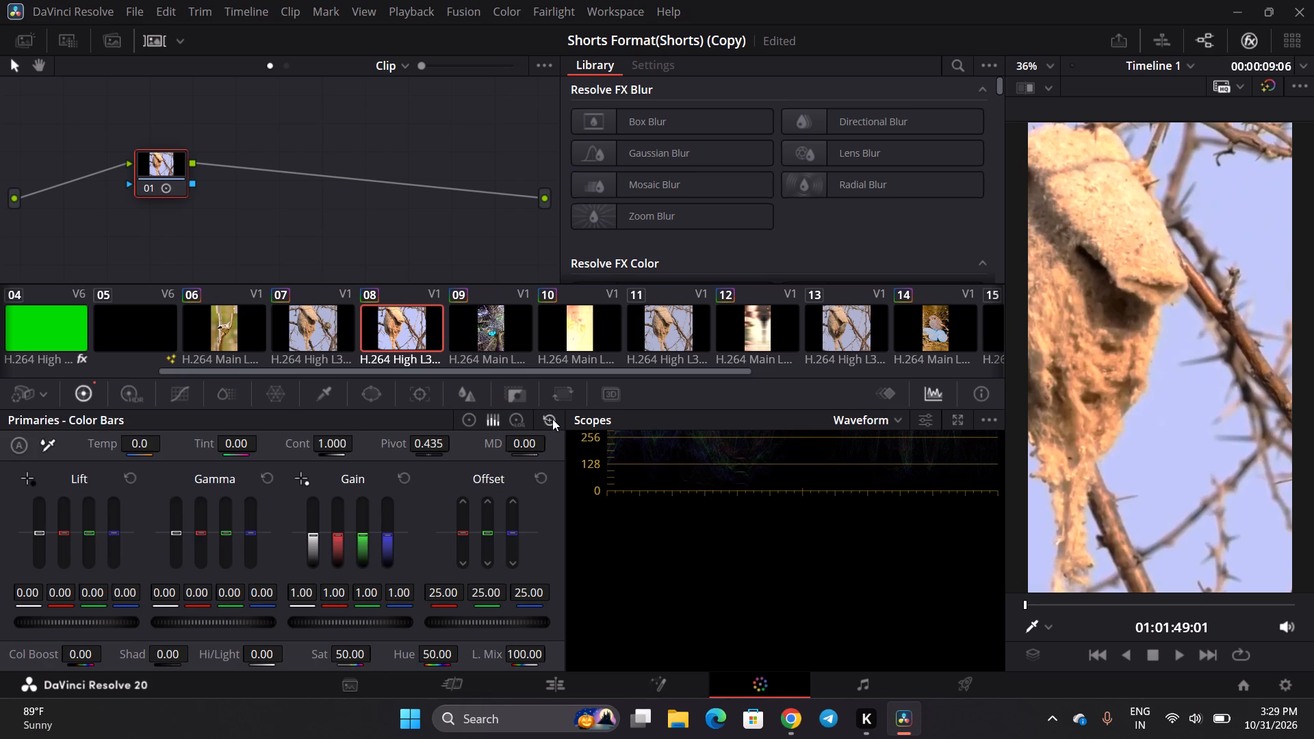
{"action": "left_click", "coordinate": [468, 414]}
{"action": "left_click", "coordinate": [550, 419]}
{"action": "left_click", "coordinate": [494, 419]}
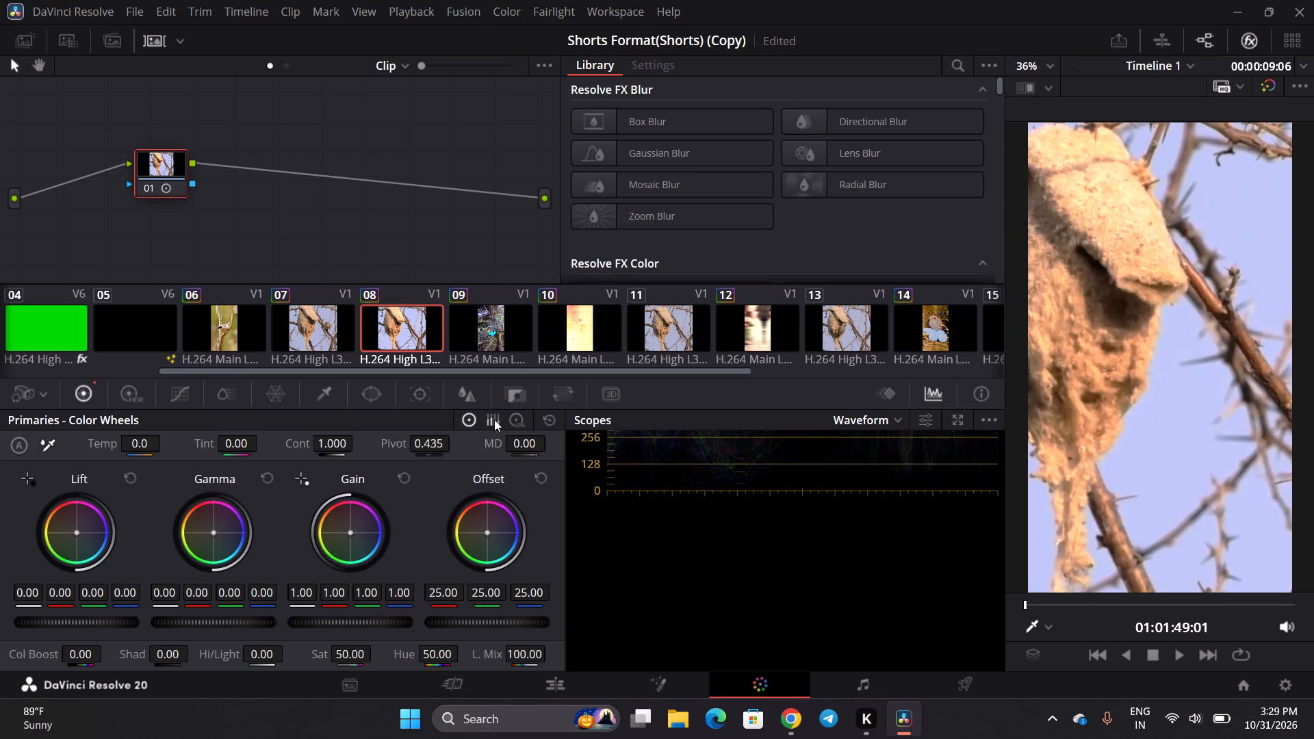
{"action": "left_click", "coordinate": [545, 419]}
{"action": "left_click", "coordinate": [520, 417]}
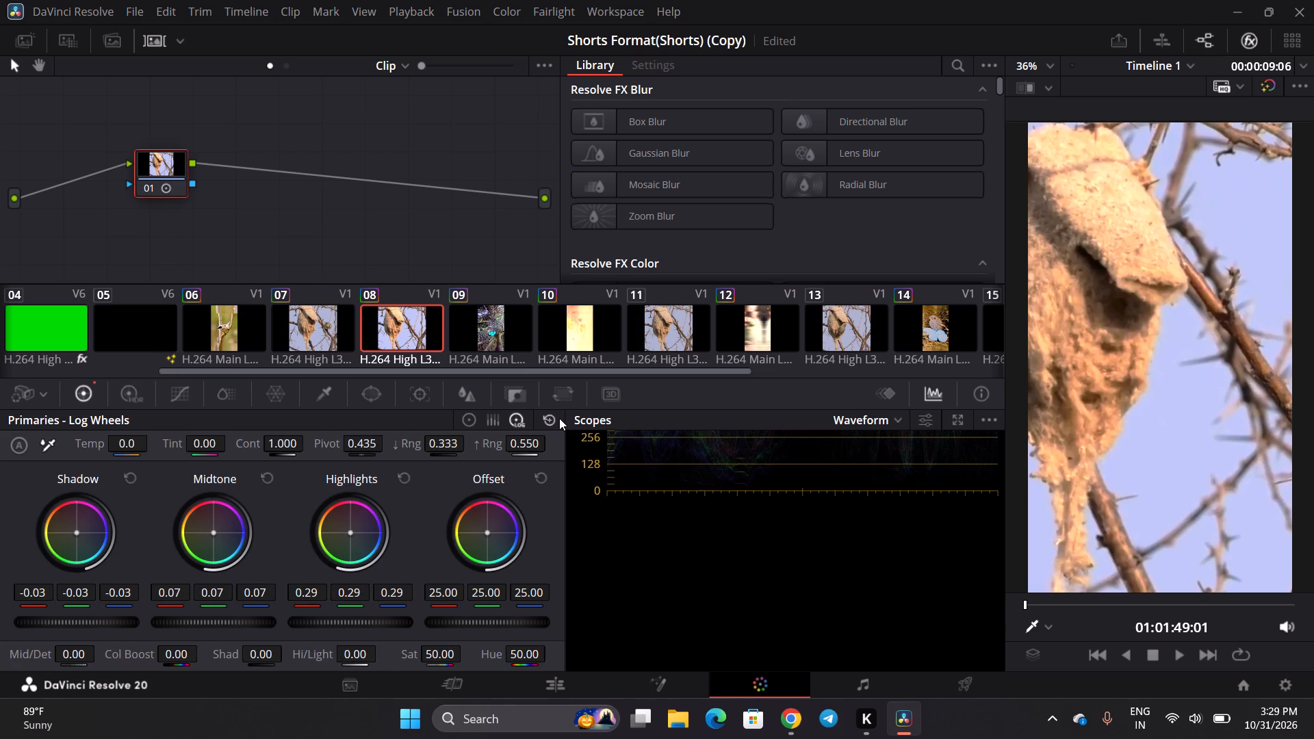
{"action": "left_click", "coordinate": [558, 418]}
{"action": "left_click", "coordinate": [551, 417]}
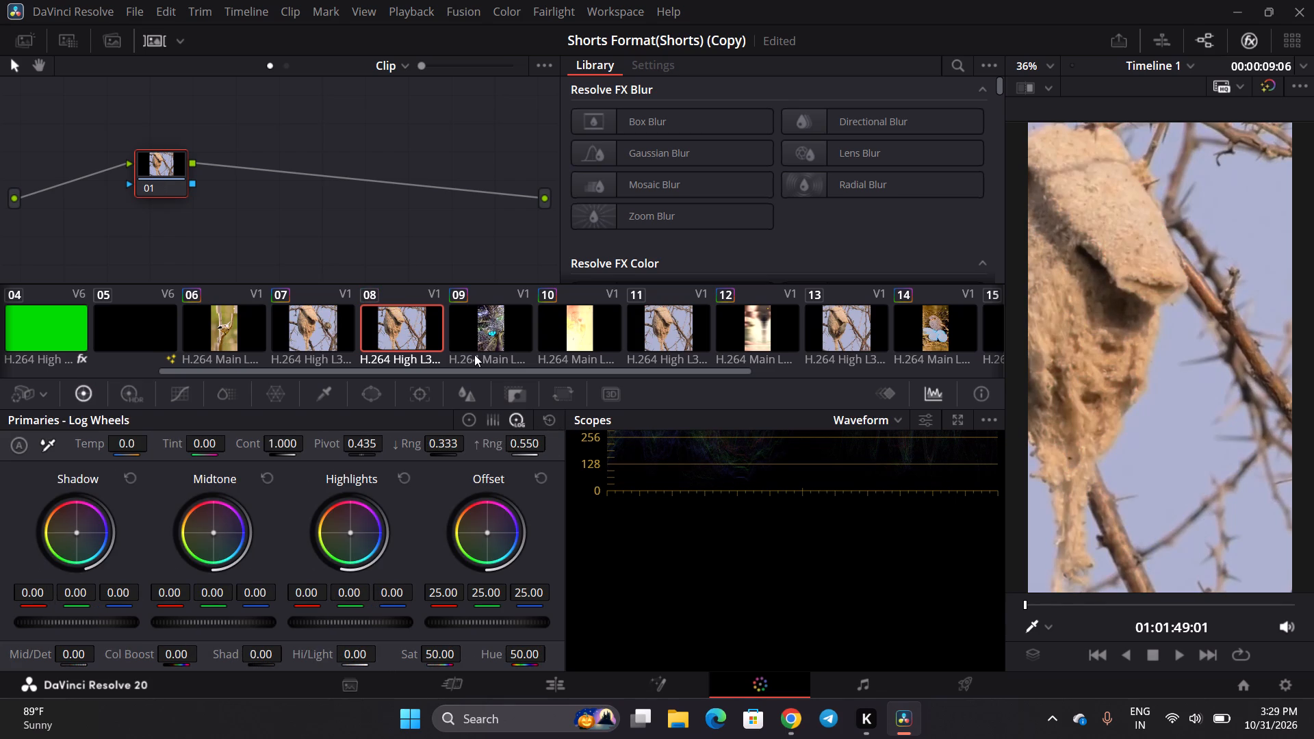
Return to the edit timeline and briefly play the pendulin titt.mp4 section from 01:01:45:14 to review the ungraded picture.
{"action": "left_click", "coordinate": [570, 682]}
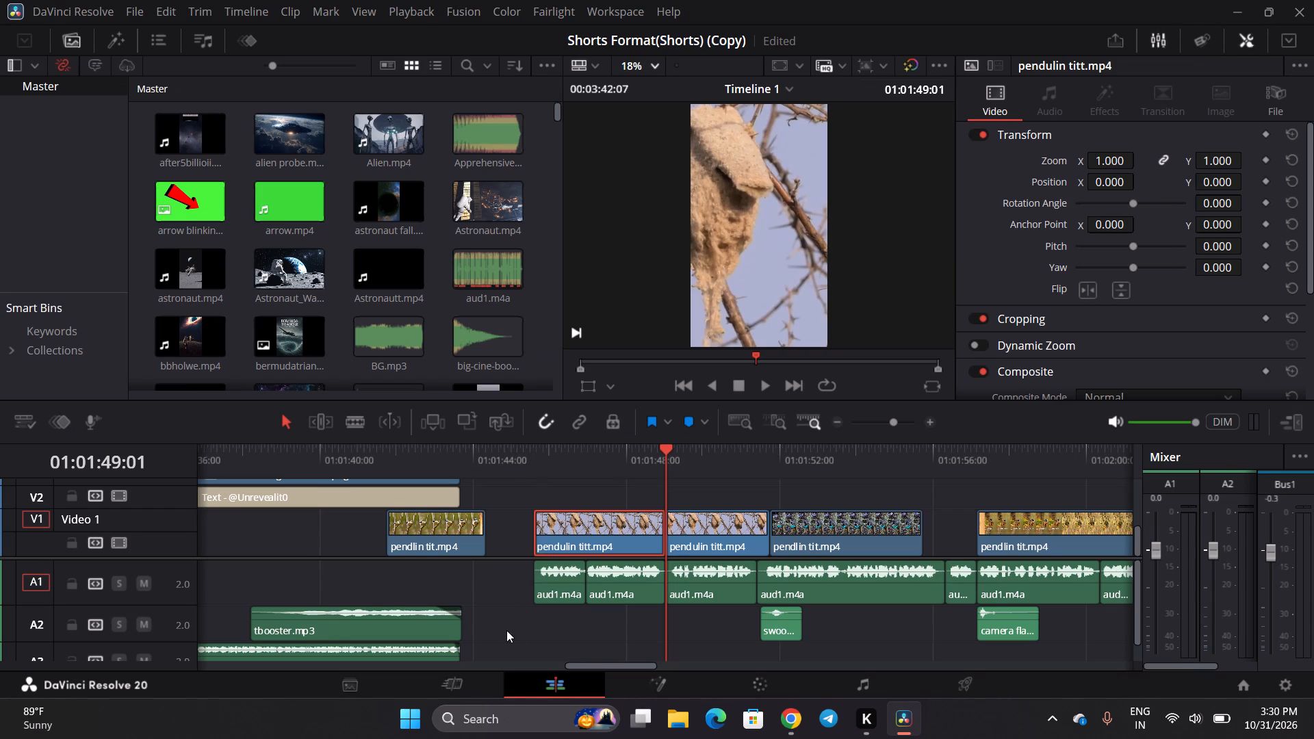
{"action": "left_click", "coordinate": [505, 604]}
{"action": "left_click", "coordinate": [528, 467]}
{"action": "key", "text": "space"}
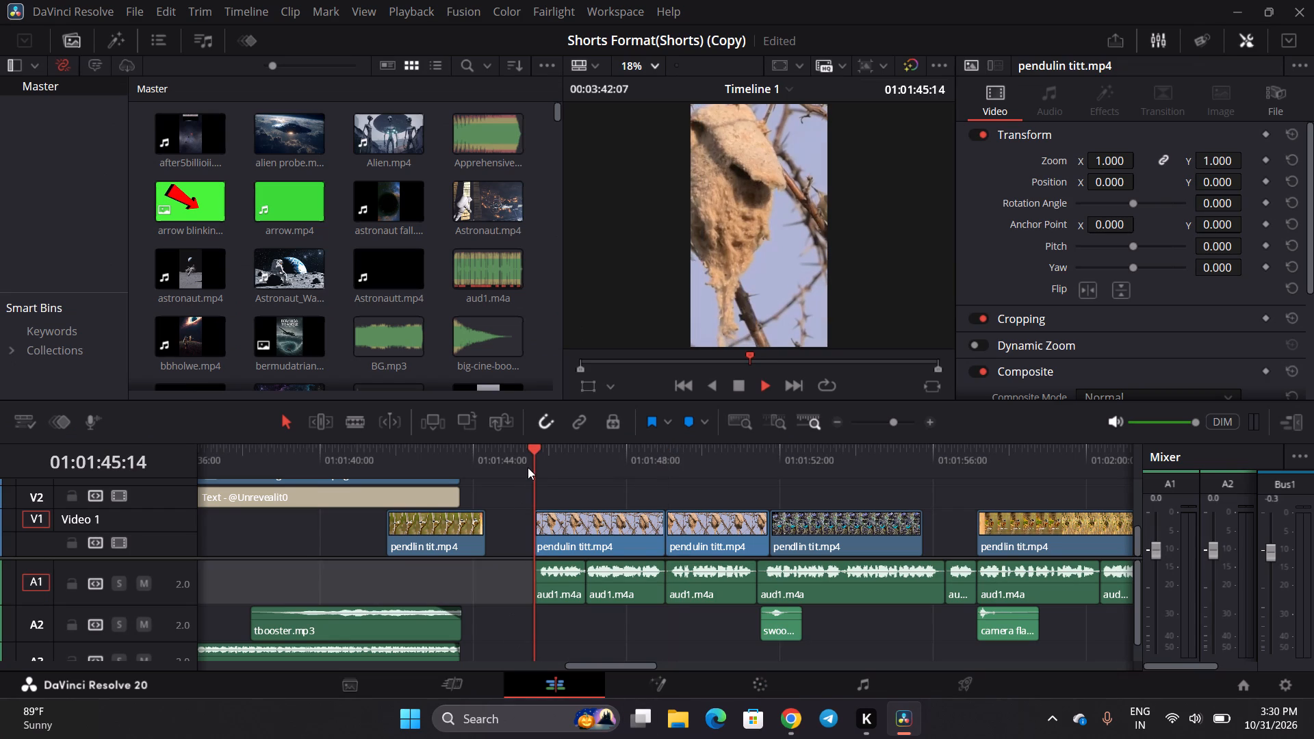
{"action": "key", "text": "space"}
Import snake eating egg.mp4 from the Pintrest folder in Videos into the Master bin, searching for "sna".
{"action": "right_click", "coordinate": [342, 298]}
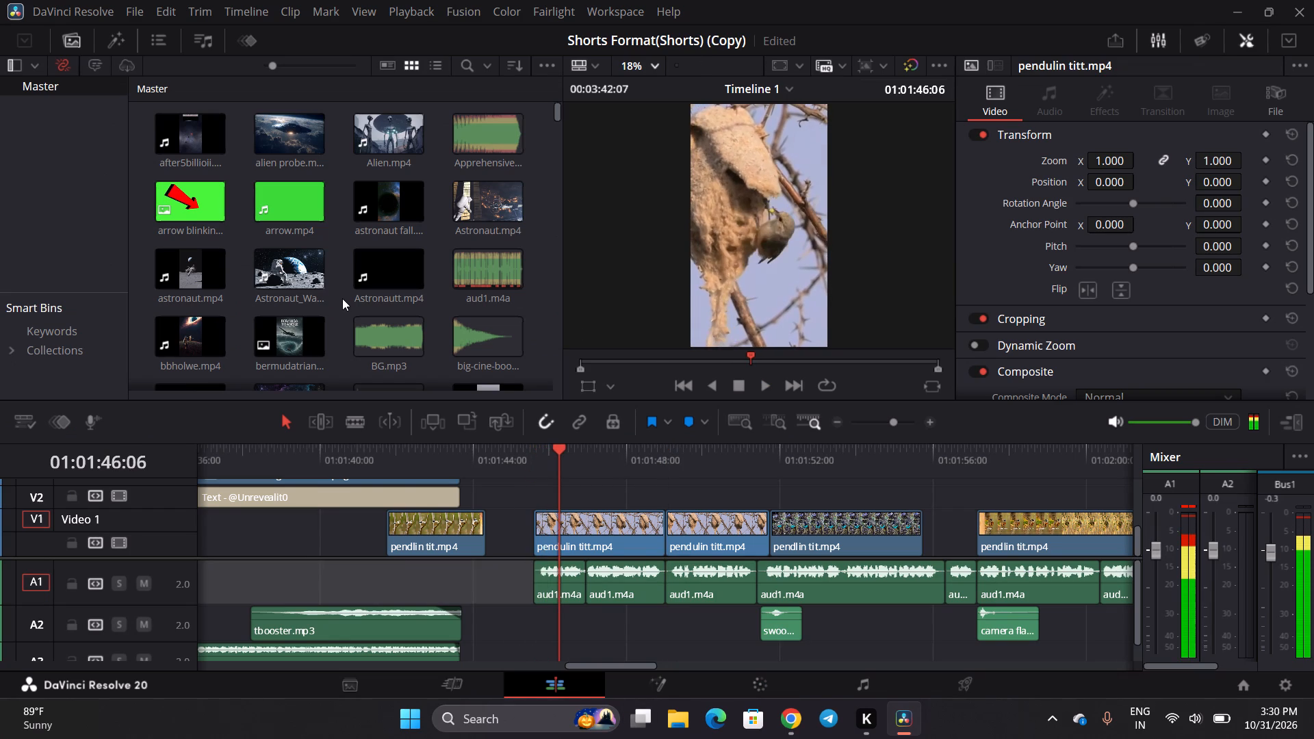
{"action": "left_click", "coordinate": [408, 456]}
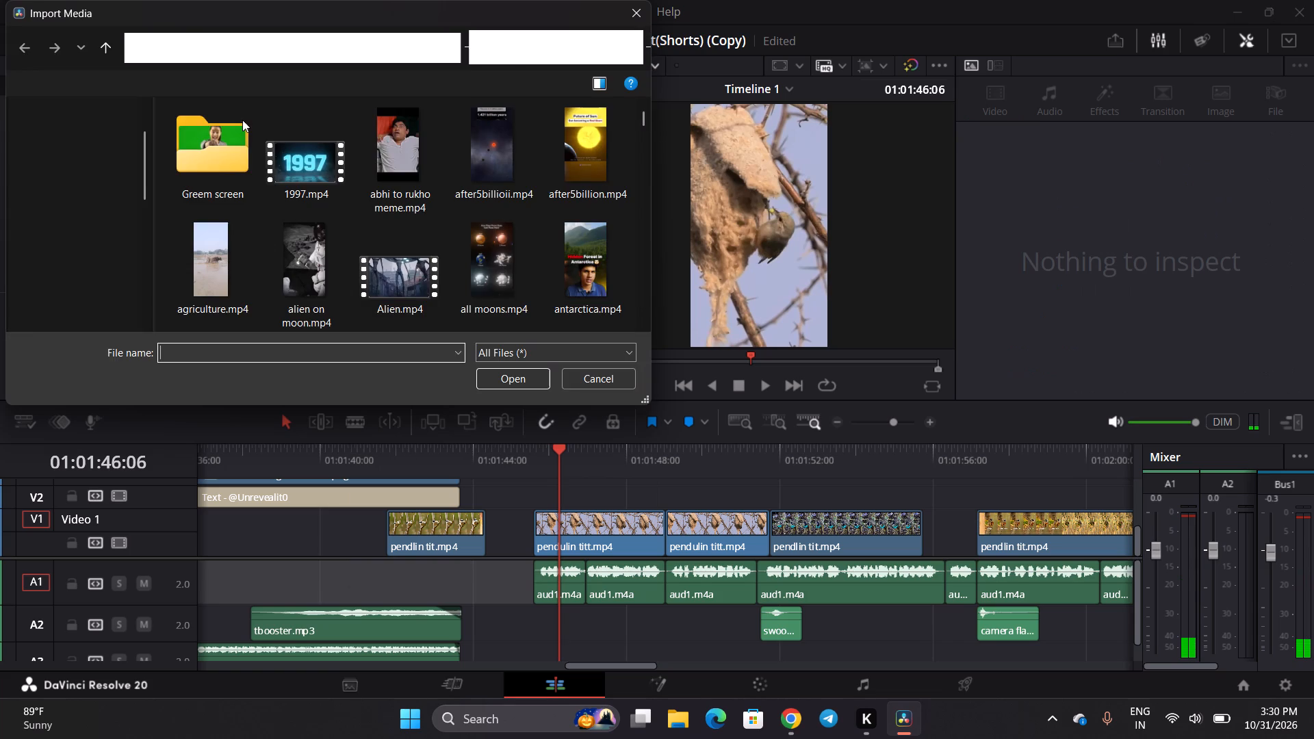
{"action": "left_click", "coordinate": [81, 197]}
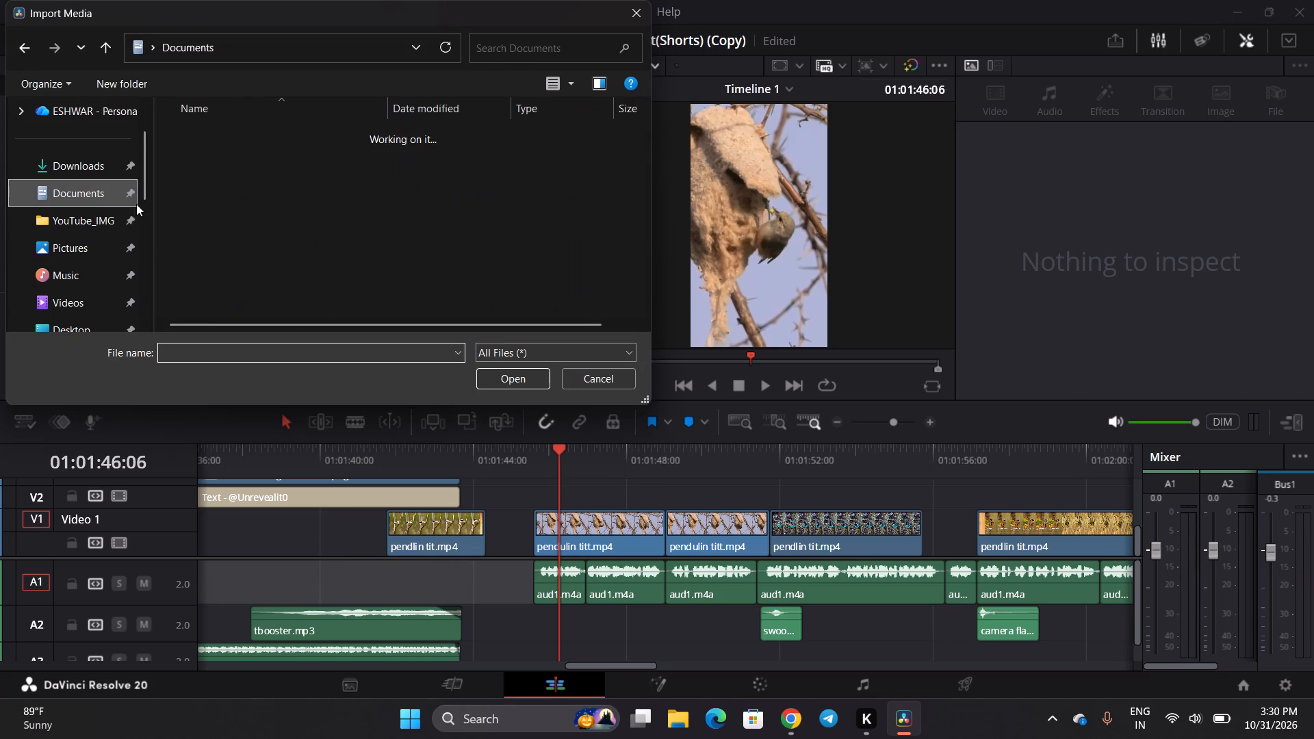
{"action": "left_click", "coordinate": [60, 299]}
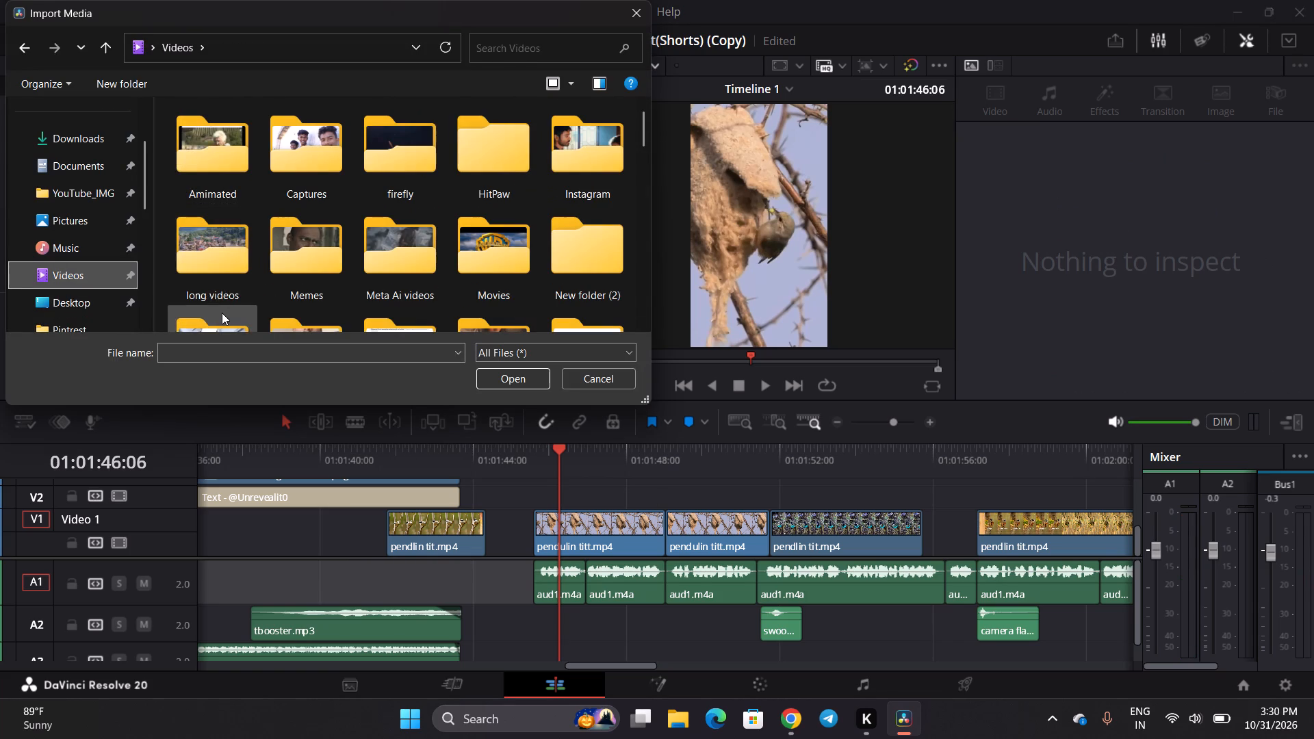
{"action": "double_click", "coordinate": [220, 315]}
{"action": "left_click", "coordinate": [496, 54]}
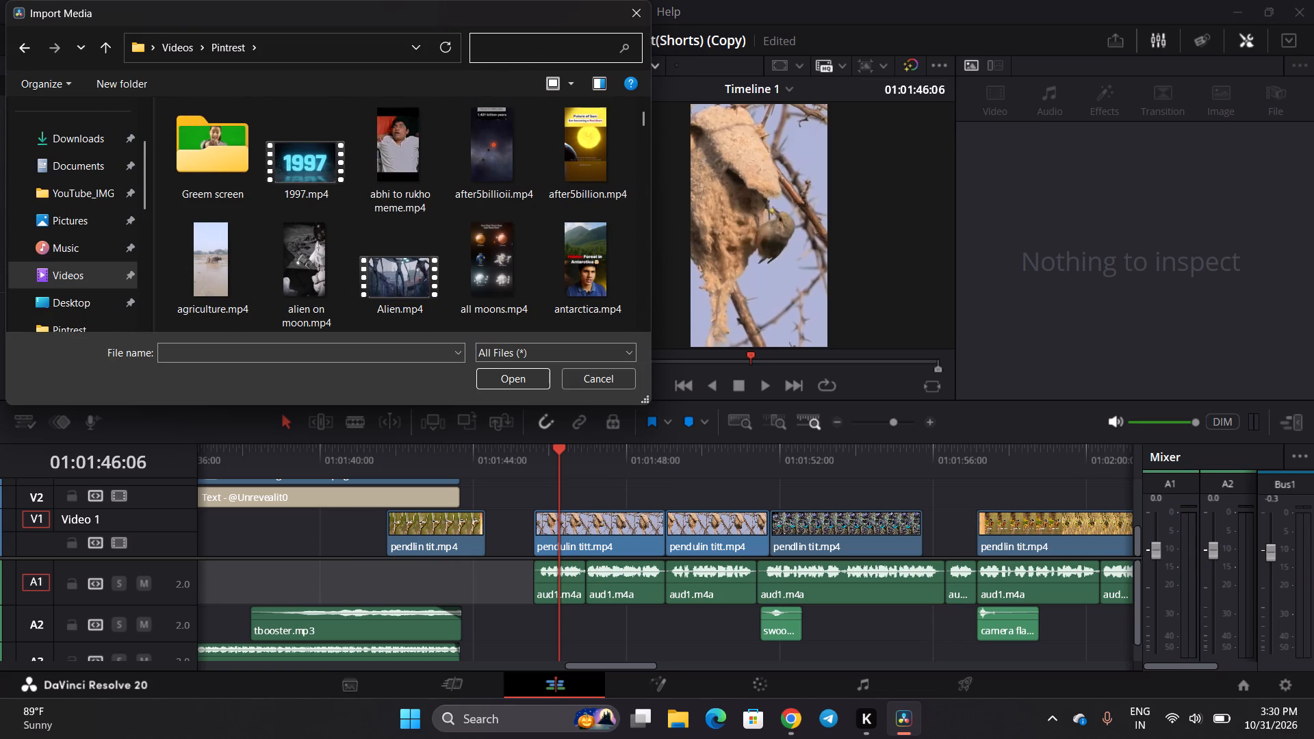
{"action": "type", "text": "sna"}
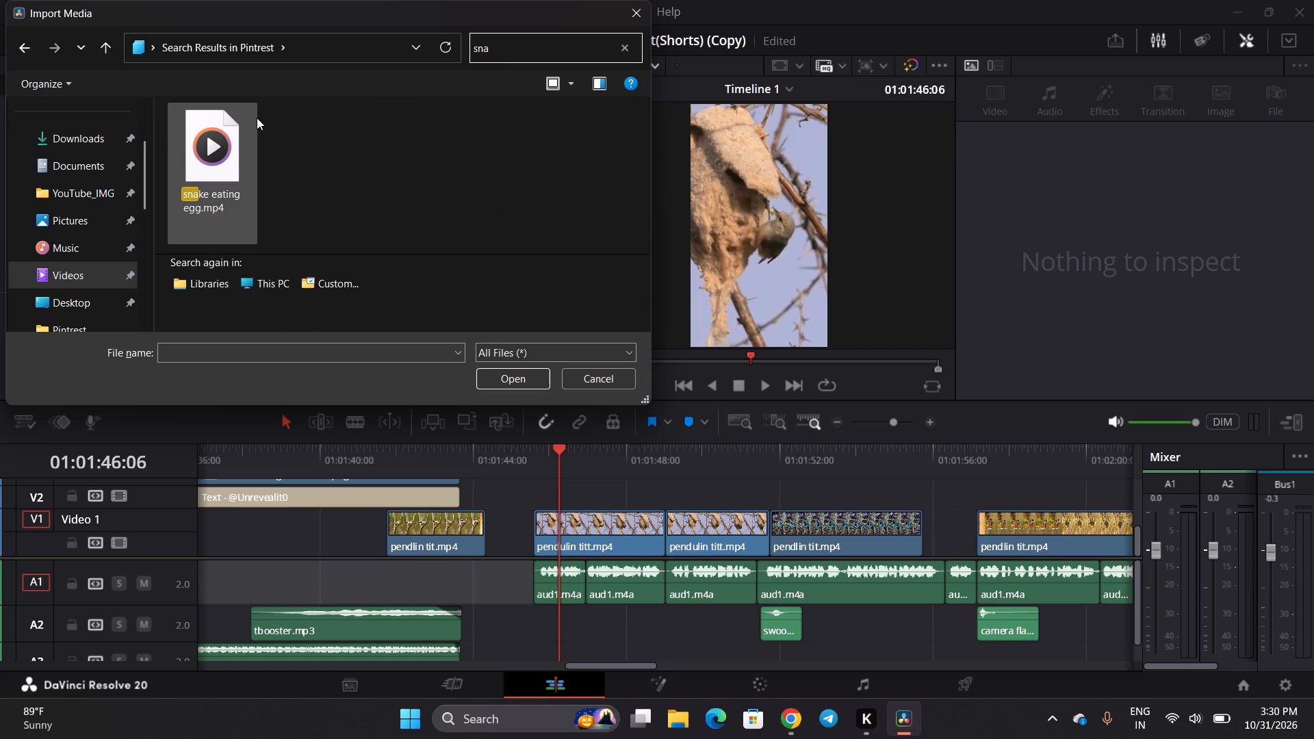
{"action": "left_click", "coordinate": [517, 381]}
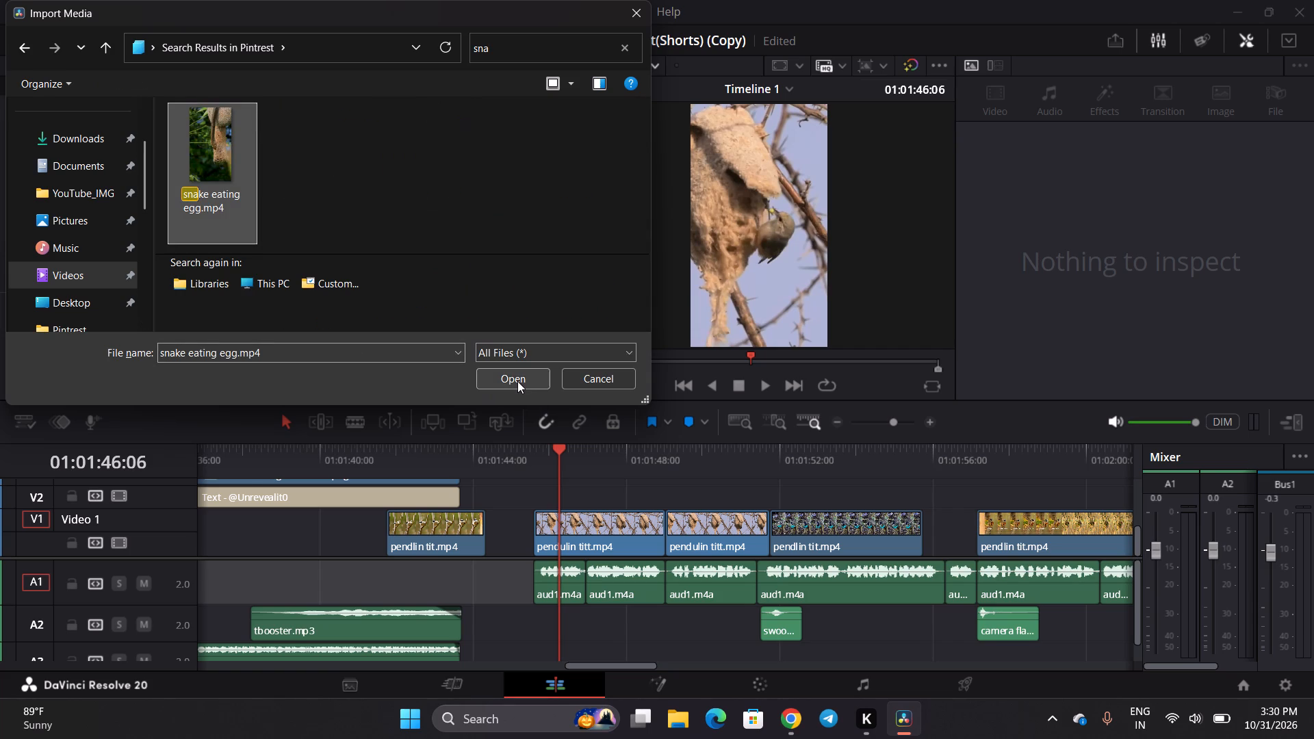
Place snake eating egg.mp4 from the Master bin on Video 1, after the last pendulin titt.mp4 clip, starting at about 01:03:43:12.
{"action": "scroll", "coordinate": [346, 328], "scroll_direction": "down", "scroll_amount": 7}
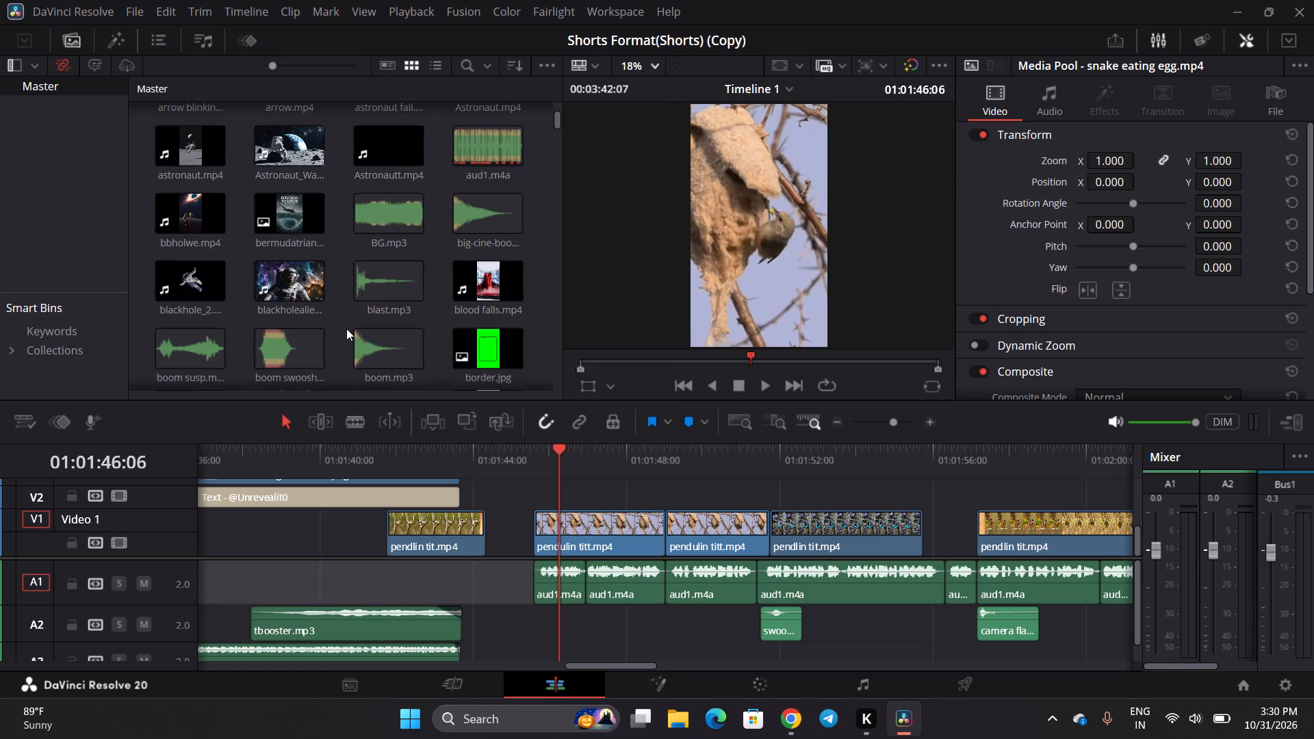
{"action": "scroll", "coordinate": [346, 328], "scroll_direction": "down", "scroll_amount": 11}
{"action": "scroll", "coordinate": [346, 328], "scroll_direction": "up", "scroll_amount": 1}
{"action": "scroll", "coordinate": [346, 328], "scroll_direction": "down", "scroll_amount": 12}
{"action": "scroll", "coordinate": [346, 328], "scroll_direction": "down", "scroll_amount": 18}
{"action": "scroll", "coordinate": [346, 328], "scroll_direction": "down", "scroll_amount": 4}
{"action": "scroll", "coordinate": [502, 592], "scroll_direction": "left", "scroll_amount": 17}
{"action": "scroll", "coordinate": [650, 571], "scroll_direction": "left", "scroll_amount": 15}
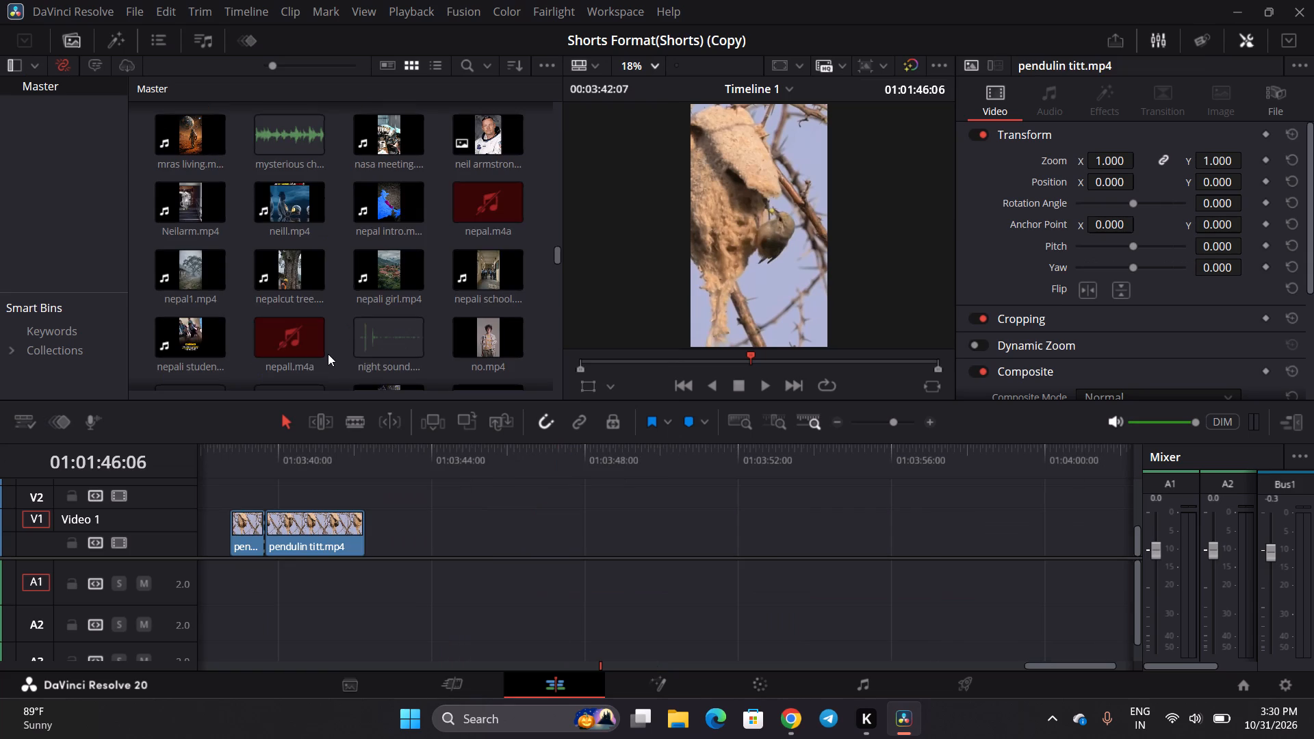
{"action": "scroll", "coordinate": [650, 571], "scroll_direction": "left", "scroll_amount": 1}
{"action": "scroll", "coordinate": [346, 309], "scroll_direction": "down", "scroll_amount": 4}
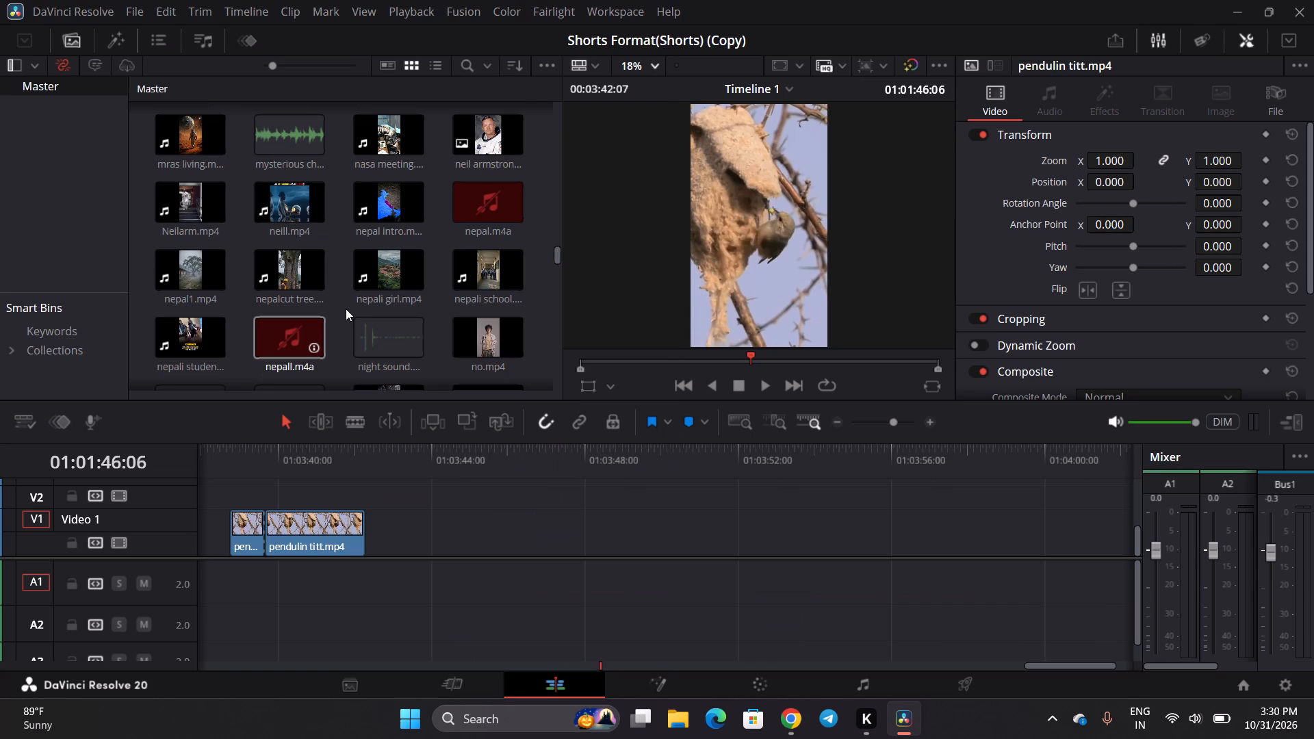
{"action": "scroll", "coordinate": [346, 309], "scroll_direction": "down", "scroll_amount": 8}
{"action": "scroll", "coordinate": [346, 309], "scroll_direction": "up", "scroll_amount": 1}
{"action": "scroll", "coordinate": [346, 309], "scroll_direction": "down", "scroll_amount": 1}
{"action": "scroll", "coordinate": [346, 309], "scroll_direction": "up", "scroll_amount": 1}
{"action": "scroll", "coordinate": [346, 309], "scroll_direction": "down", "scroll_amount": 7}
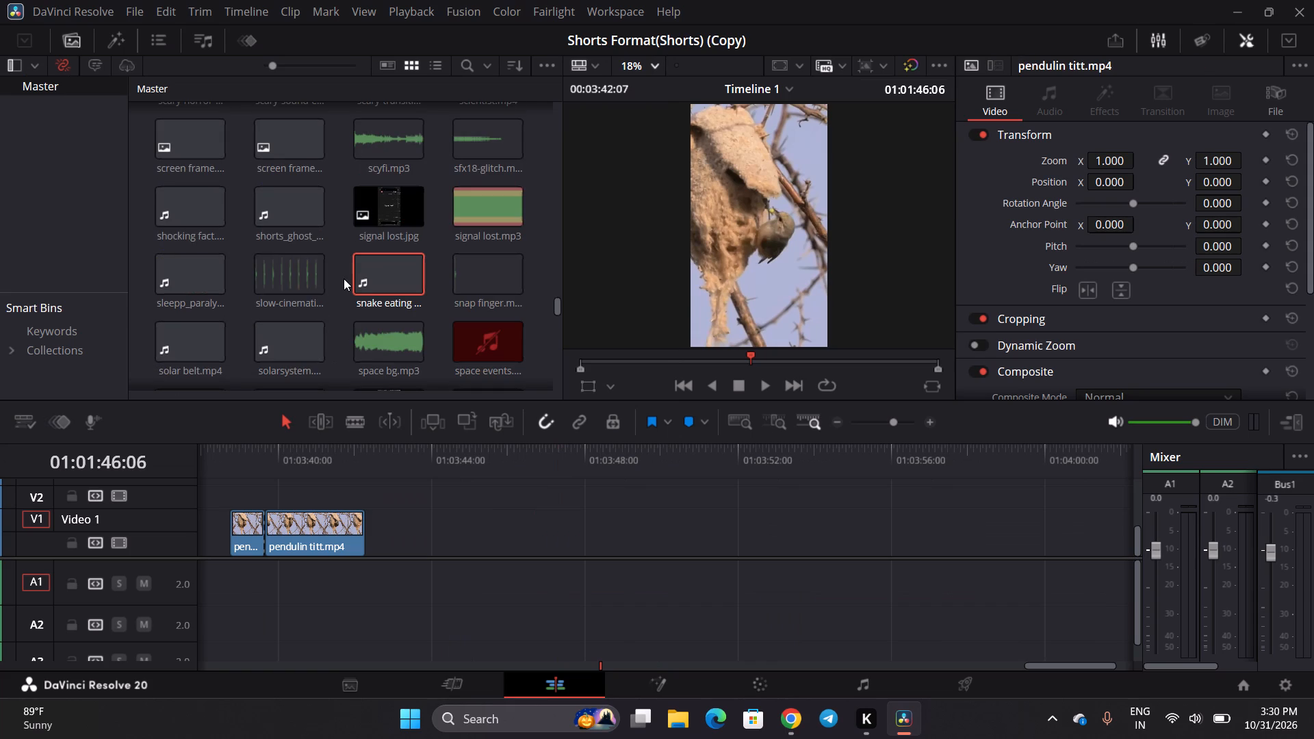
{"action": "left_click", "coordinate": [344, 278]}
{"action": "left_click_drag", "start_coordinate": [361, 277], "coordinate": [344, 278]}
{"action": "left_click_drag", "start_coordinate": [344, 278], "coordinate": [413, 531]}
Delete the snake eating egg.mp4 audio from track A1, keeping only its video.
{"action": "left_click", "coordinate": [475, 596]}
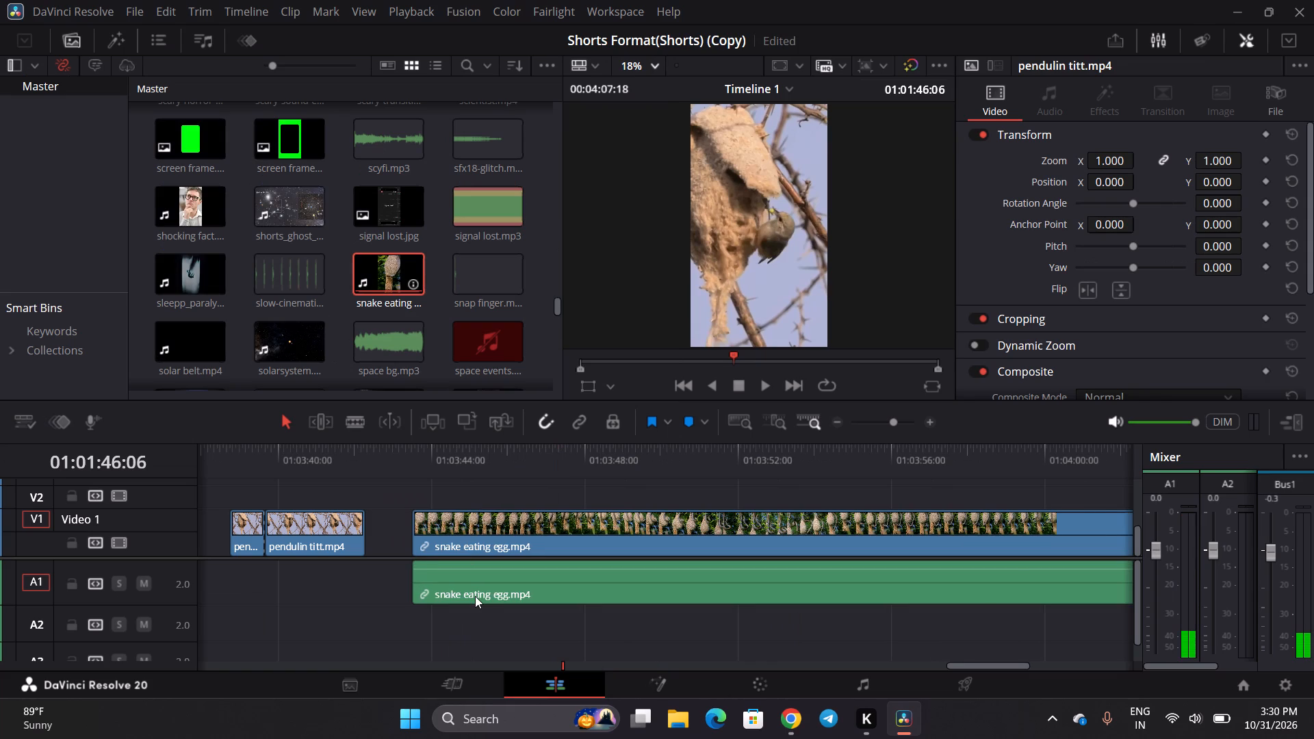
{"action": "key", "text": "BackSpace"}
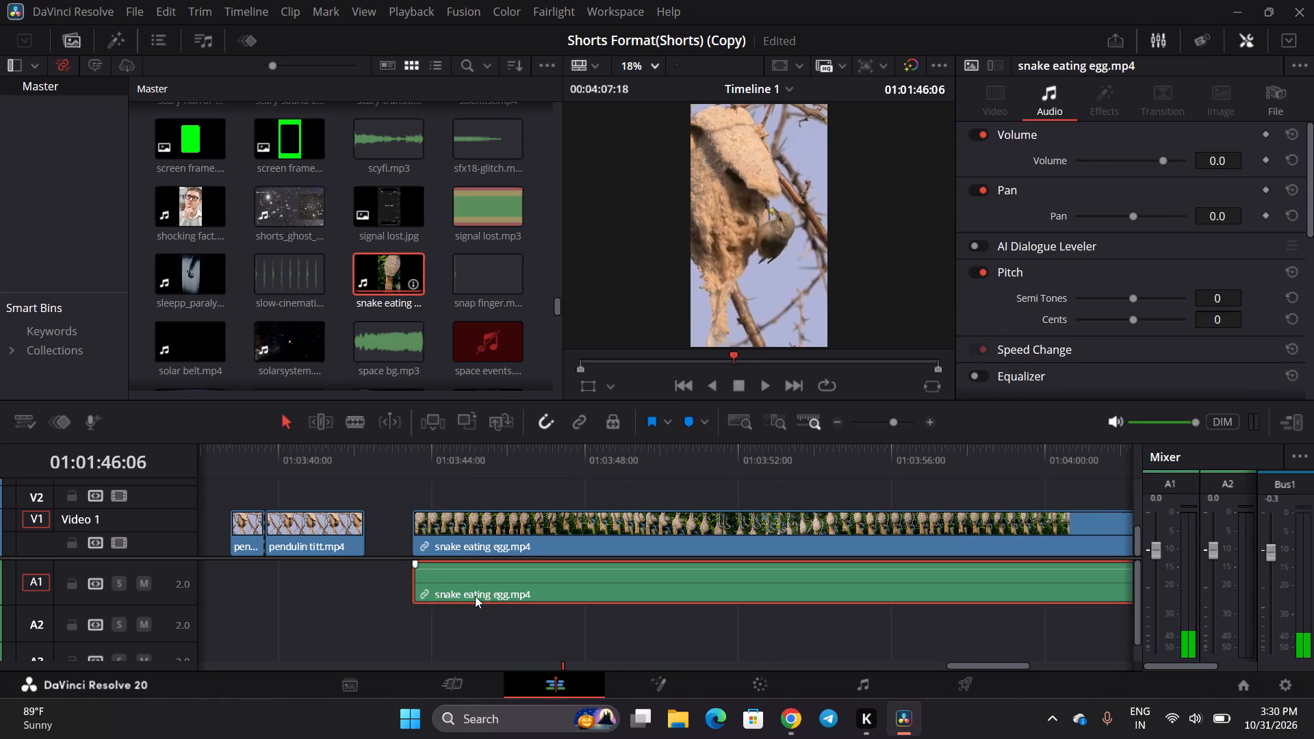
Play the snake eating egg.mp4 clip from its start and split it just before 01:03:56:00 and at 01:03:58:05.
{"action": "left_click", "coordinate": [409, 463]}
{"action": "key", "text": "space"}
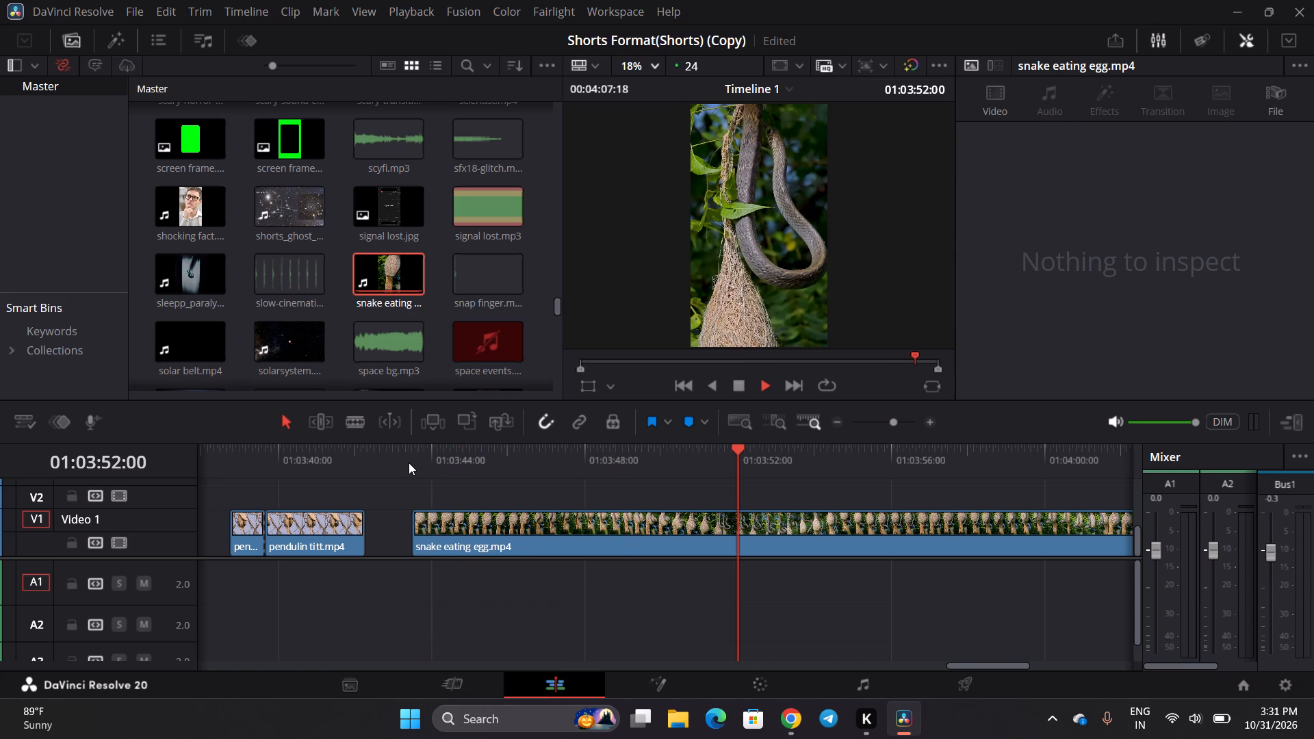
{"action": "key", "text": "space"}
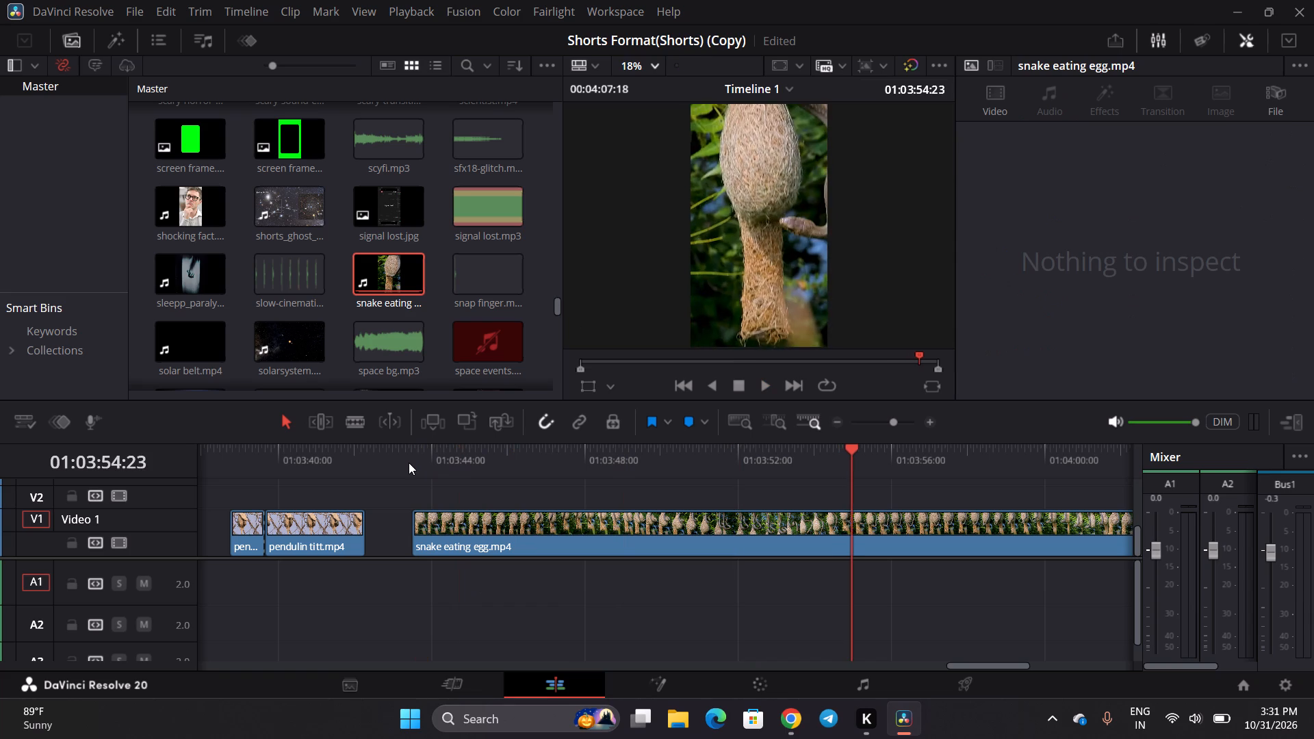
{"action": "key", "text": "space"}
{"action": "key", "text": "space"}
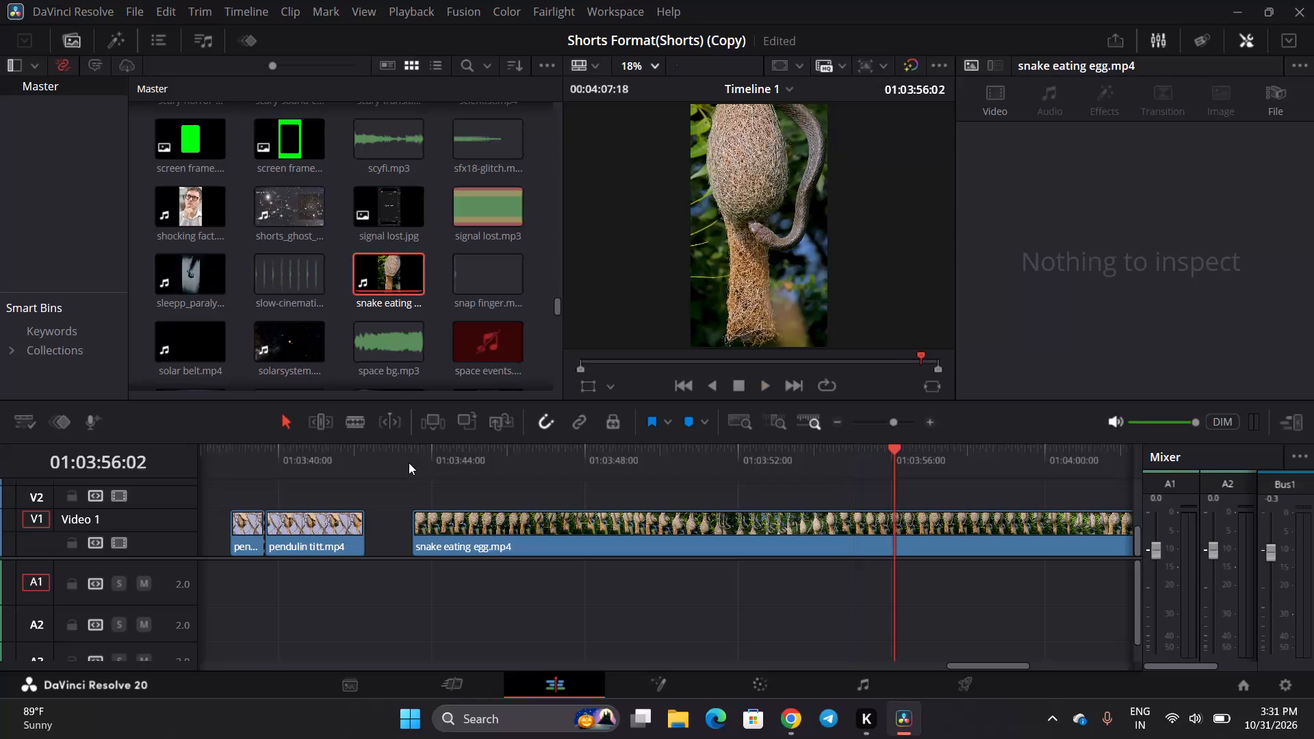
{"action": "left_click", "coordinate": [361, 421]}
{"action": "left_click", "coordinate": [862, 533]}
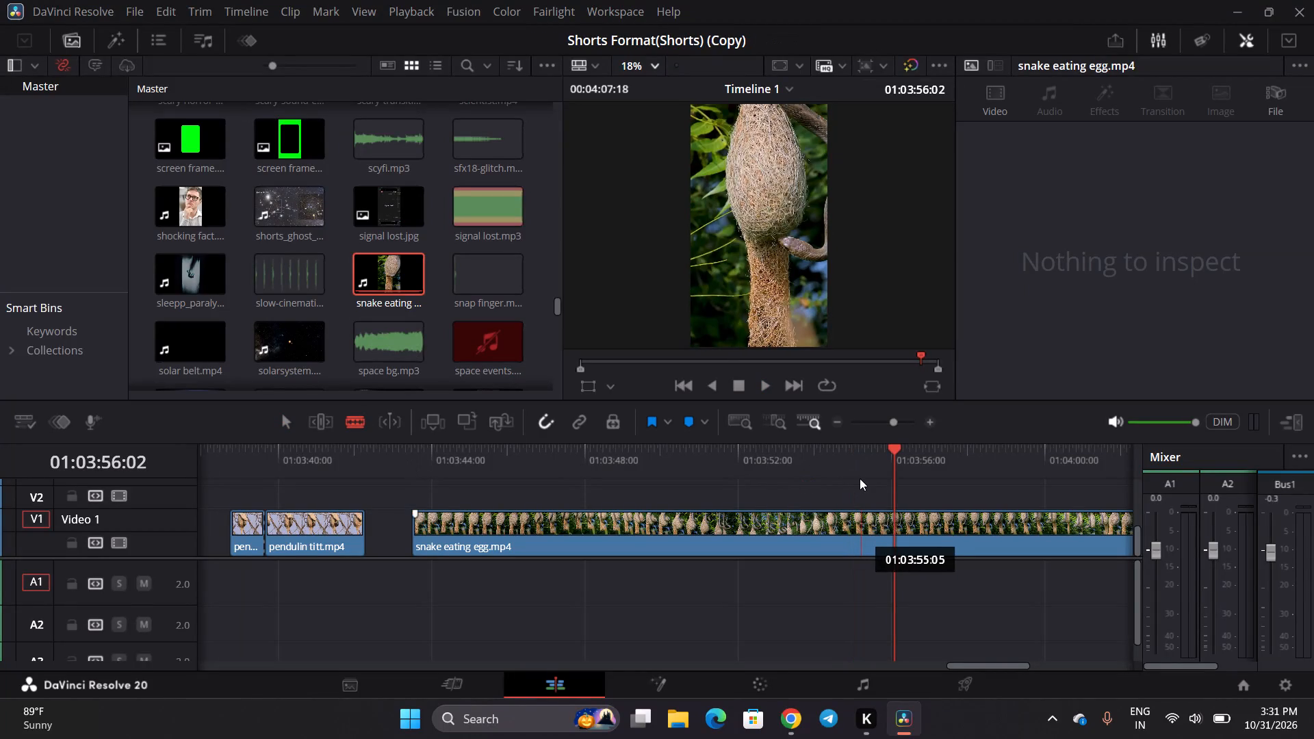
{"action": "key", "text": "ctrl+z"}
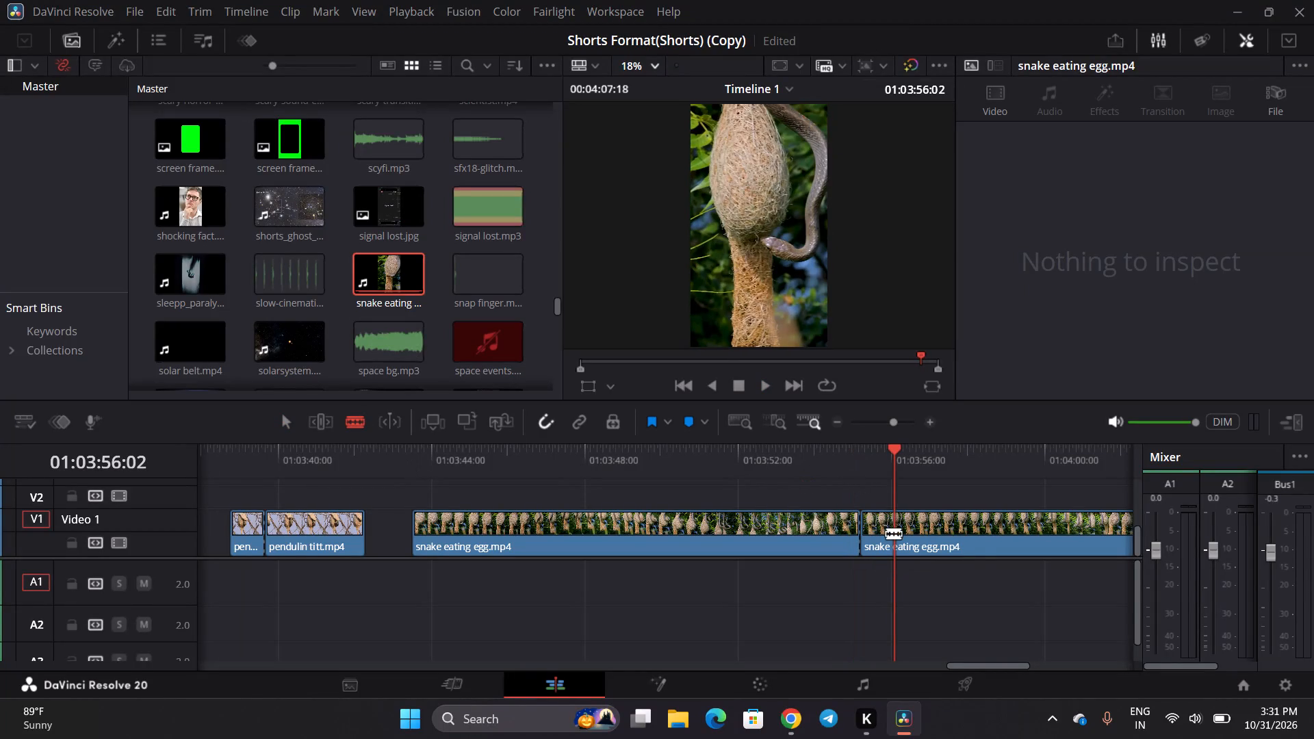
{"action": "left_click", "coordinate": [886, 533]}
{"action": "left_click", "coordinate": [977, 523]}
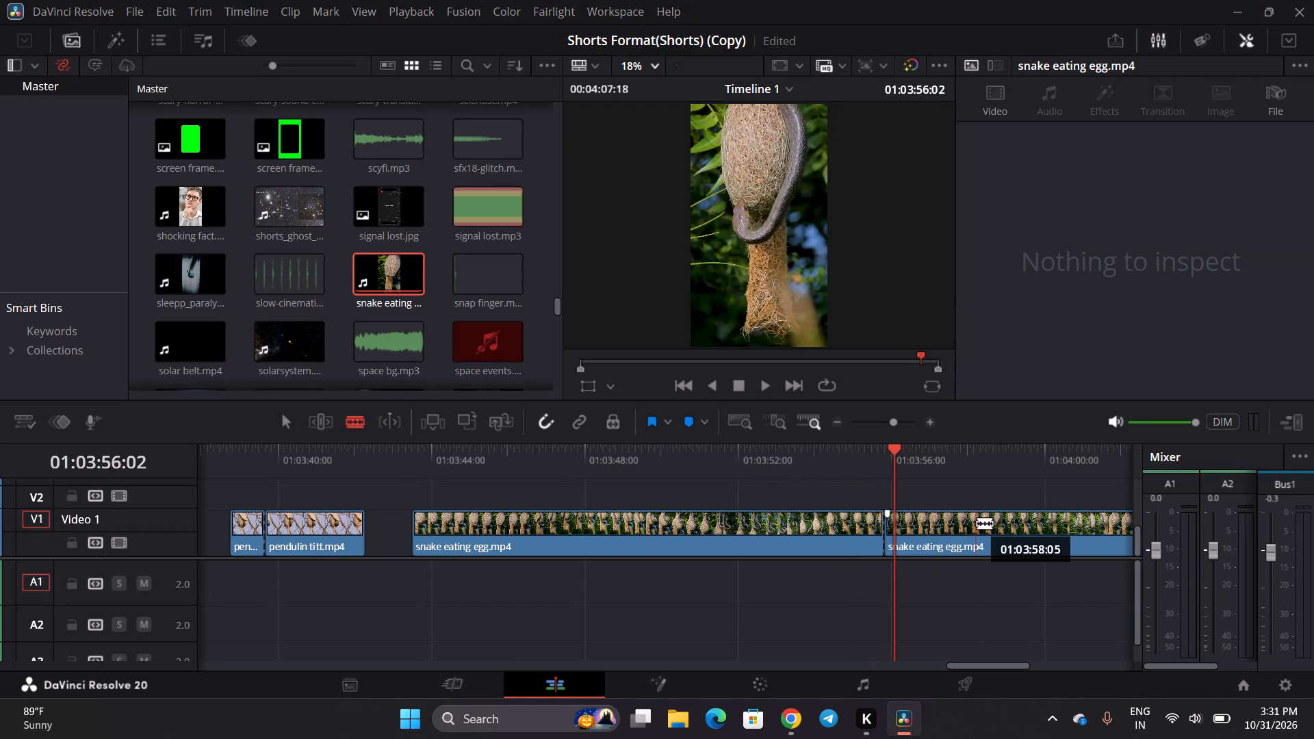
{"action": "left_click", "coordinate": [287, 429]}
Review the end portion of the snake eating egg.mp4 footage and split it at 01:04:03:11 and 01:04:06:12.
{"action": "scroll", "coordinate": [501, 474], "scroll_direction": "left", "scroll_amount": 1}
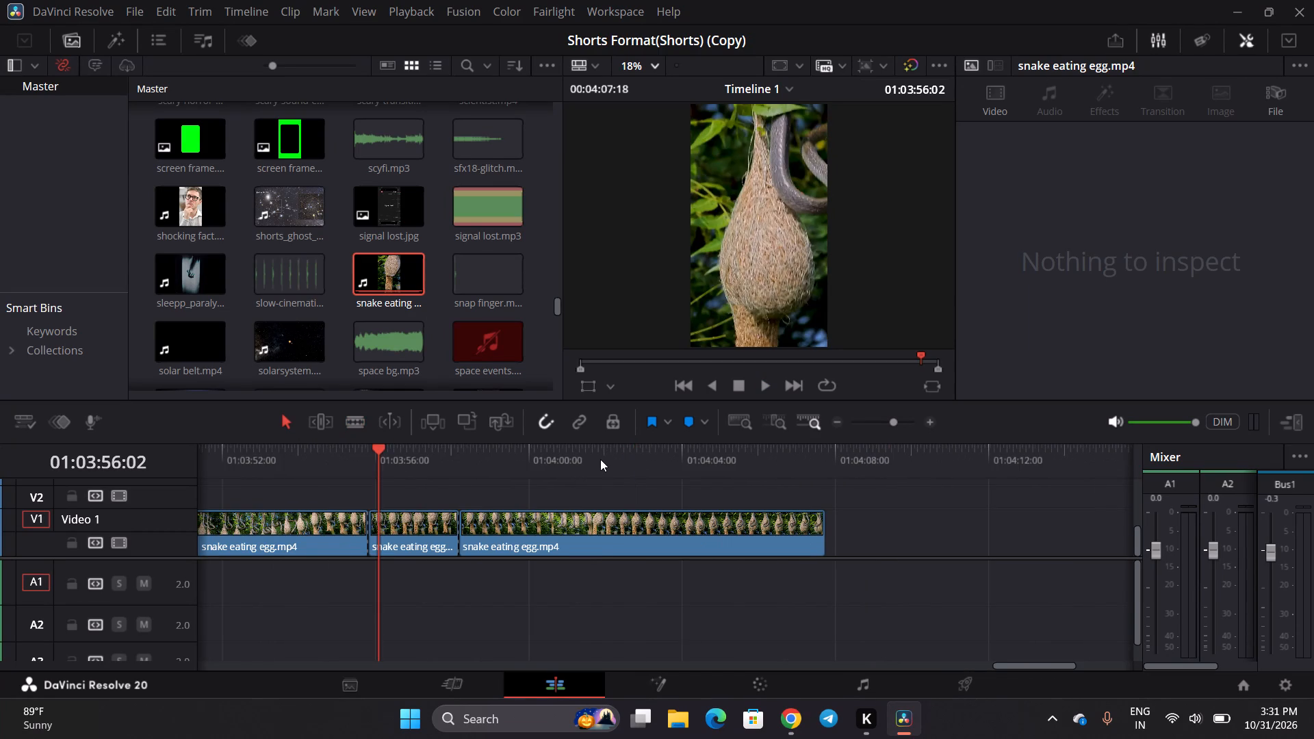
{"action": "left_click", "coordinate": [600, 459]}
{"action": "key", "text": "space"}
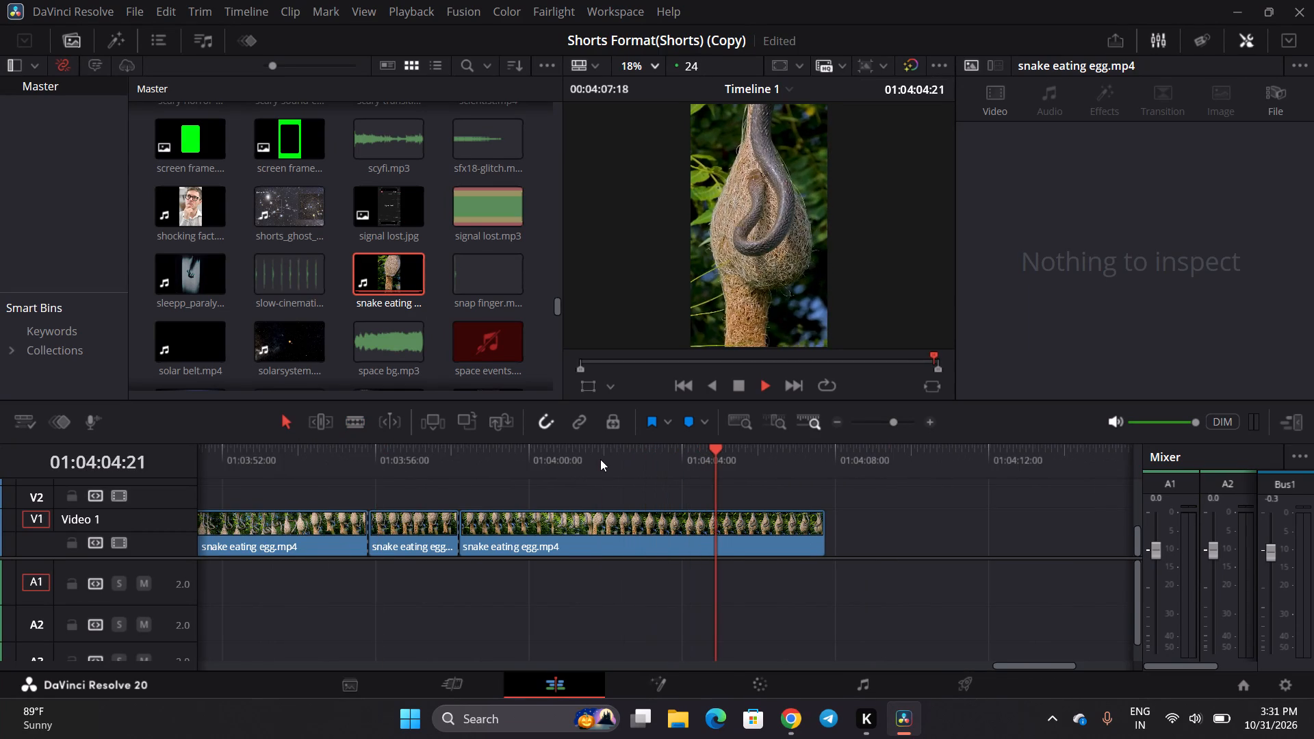
{"action": "key", "text": "space"}
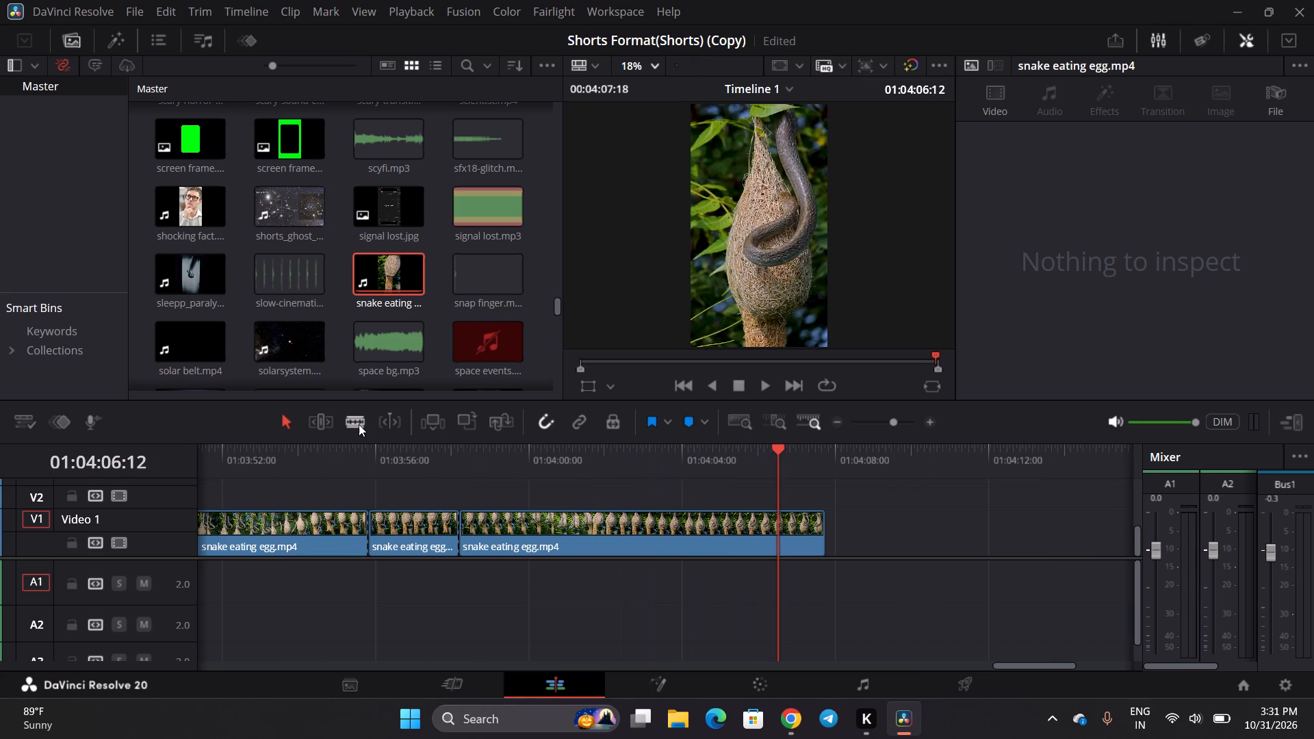
{"action": "left_click", "coordinate": [353, 426]}
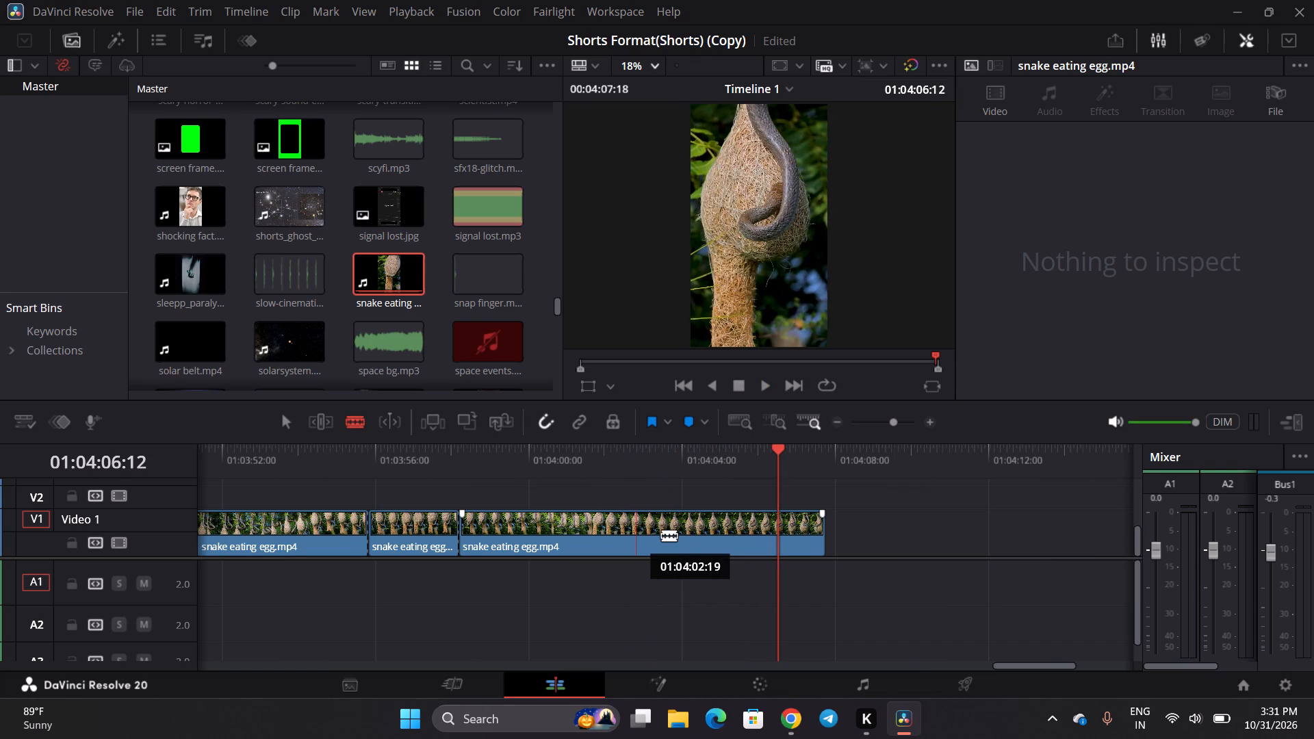
{"action": "left_click", "coordinate": [661, 535]}
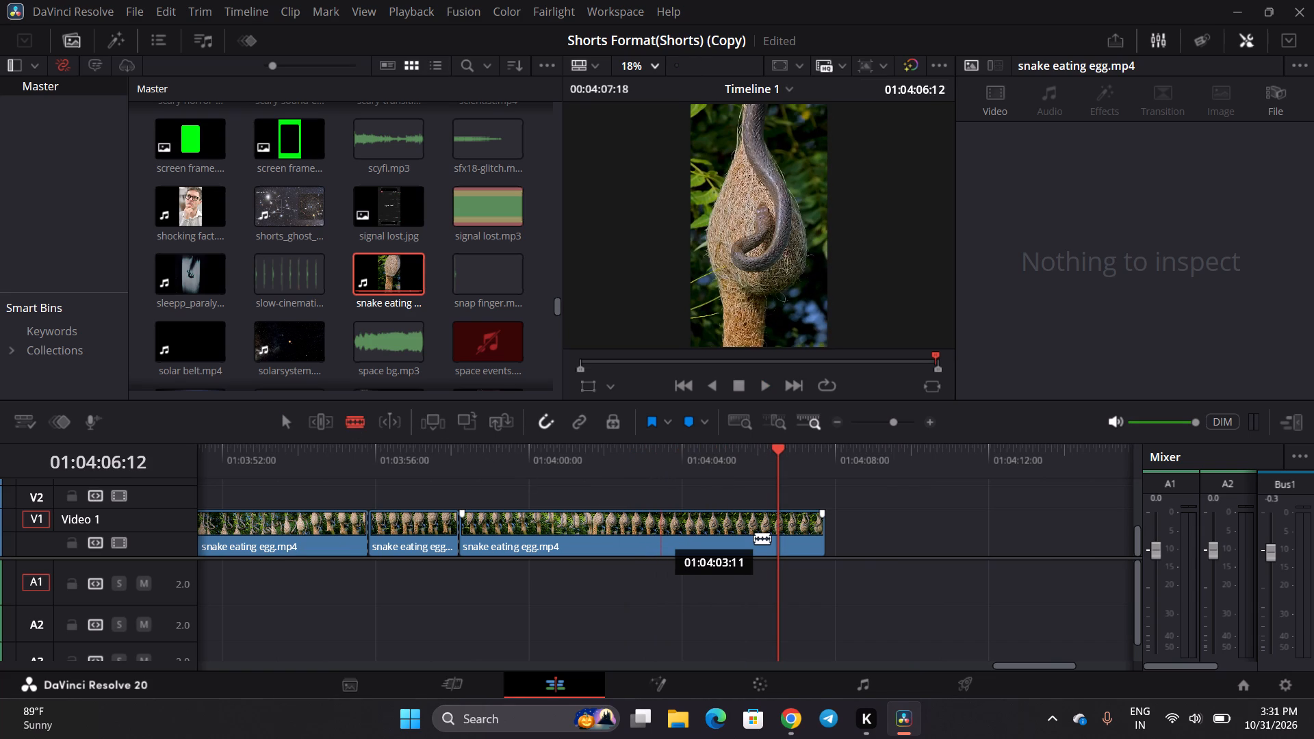
{"action": "left_click", "coordinate": [770, 538]}
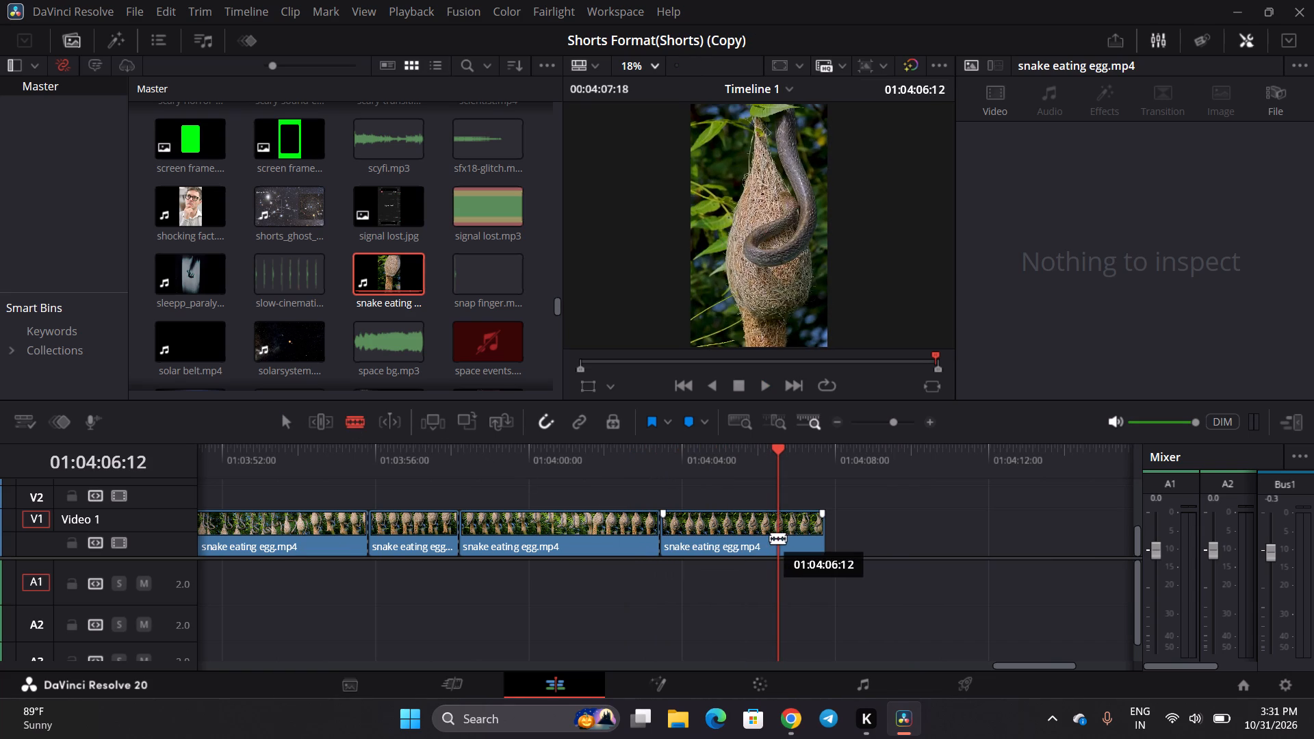
{"action": "left_click", "coordinate": [283, 421]}
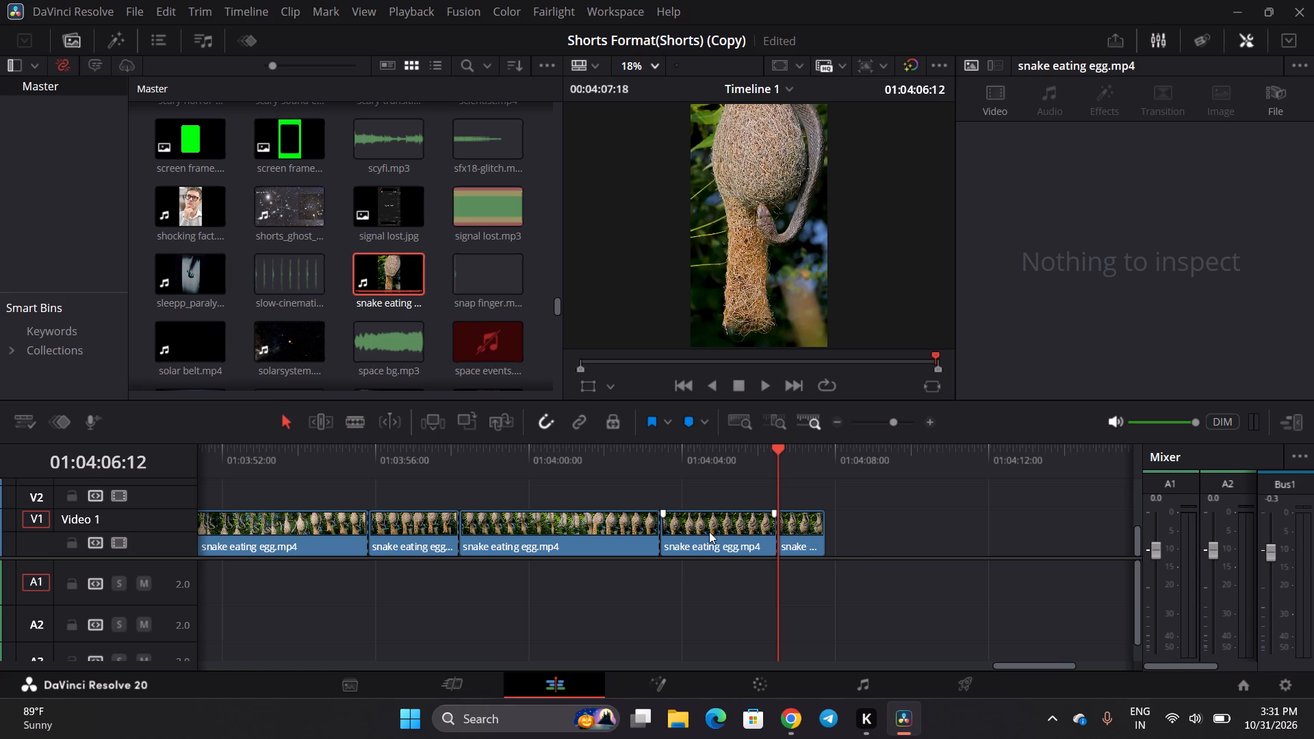
Move the snake segment cut between 01:04:03:11 and 01:04:06:12 to track V2 at about 01:01:49, above the pendulin titt.mp4 section.
{"action": "left_click_drag", "start_coordinate": [709, 532], "coordinate": [190, 520]}
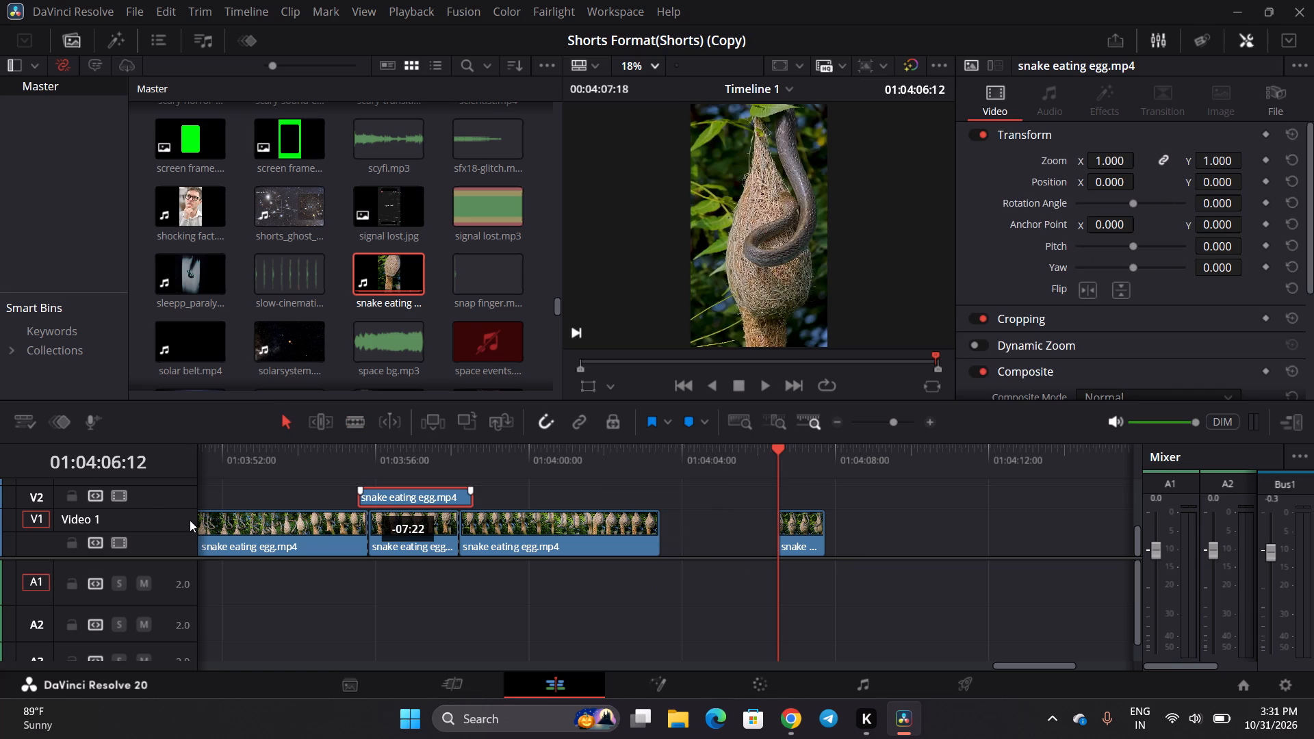
{"action": "left_click_drag", "start_coordinate": [190, 520], "coordinate": [147, 508]}
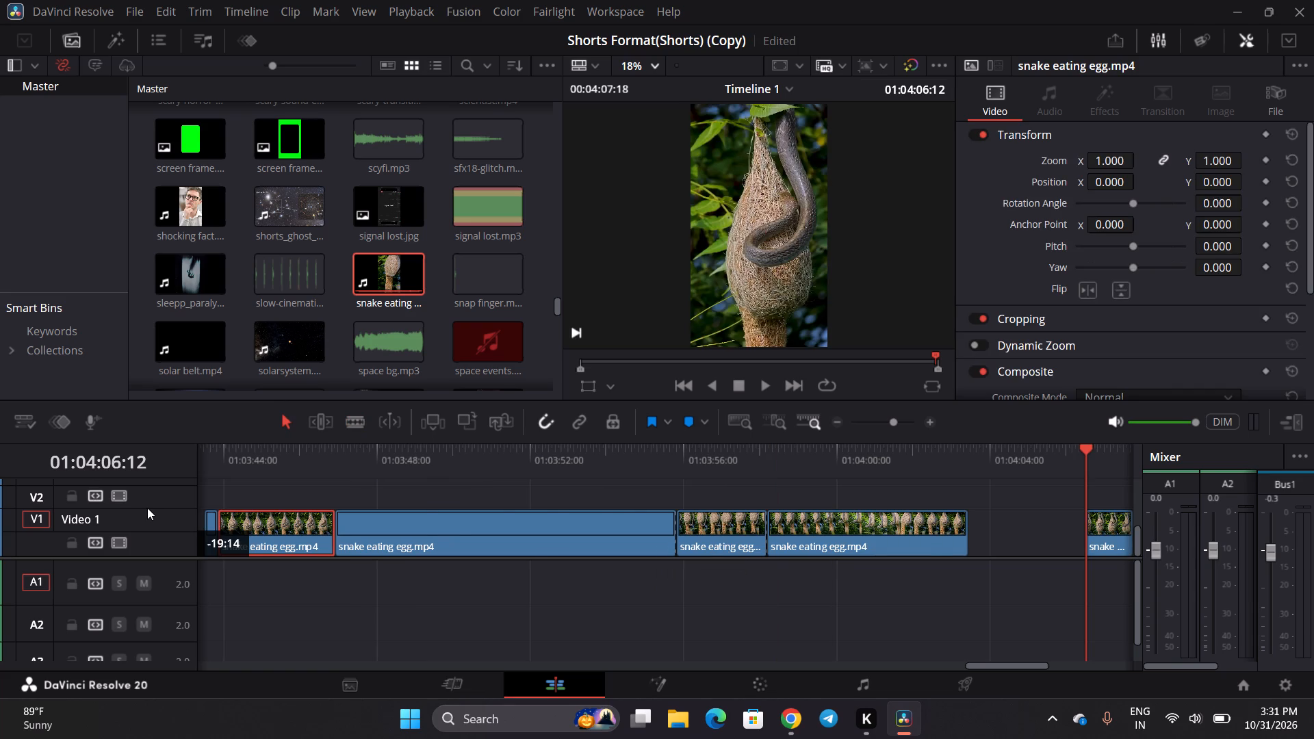
{"action": "left_click_drag", "start_coordinate": [147, 508], "coordinate": [114, 505]}
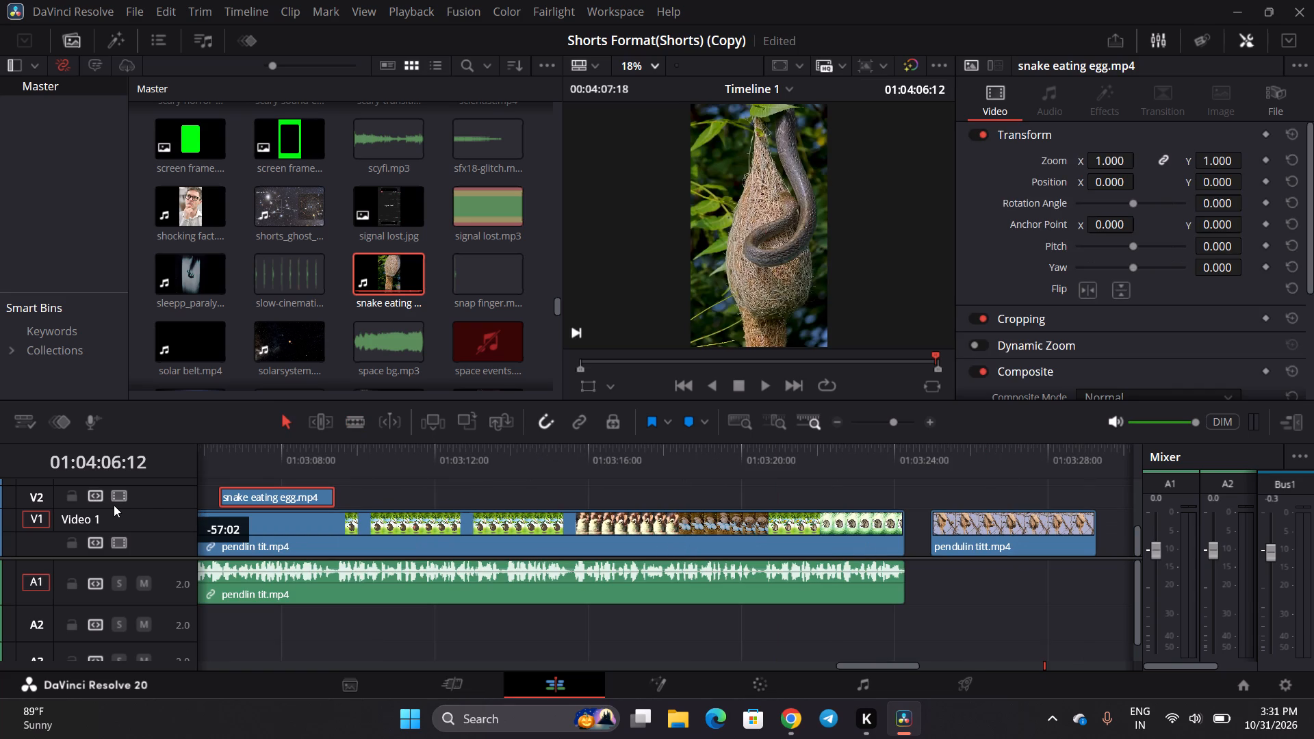
{"action": "left_click_drag", "start_coordinate": [114, 505], "coordinate": [193, 517]}
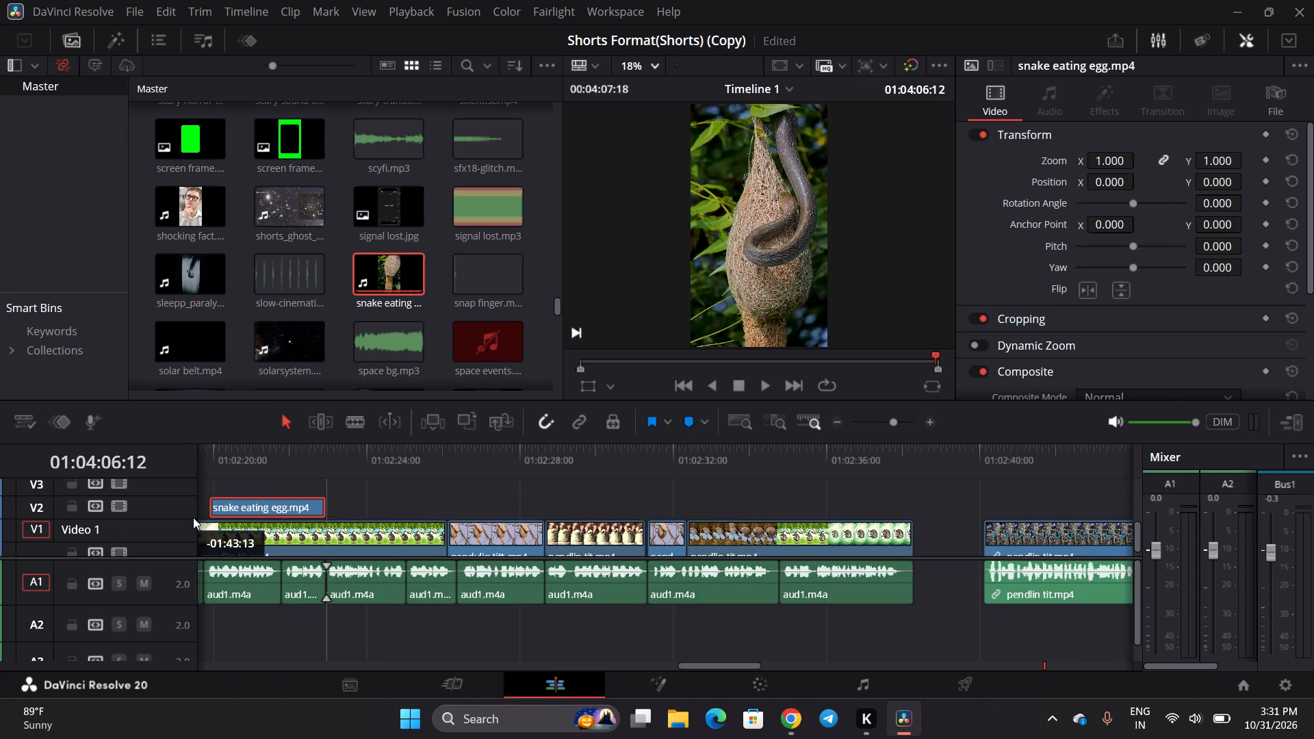
{"action": "left_click_drag", "start_coordinate": [193, 517], "coordinate": [312, 495]}
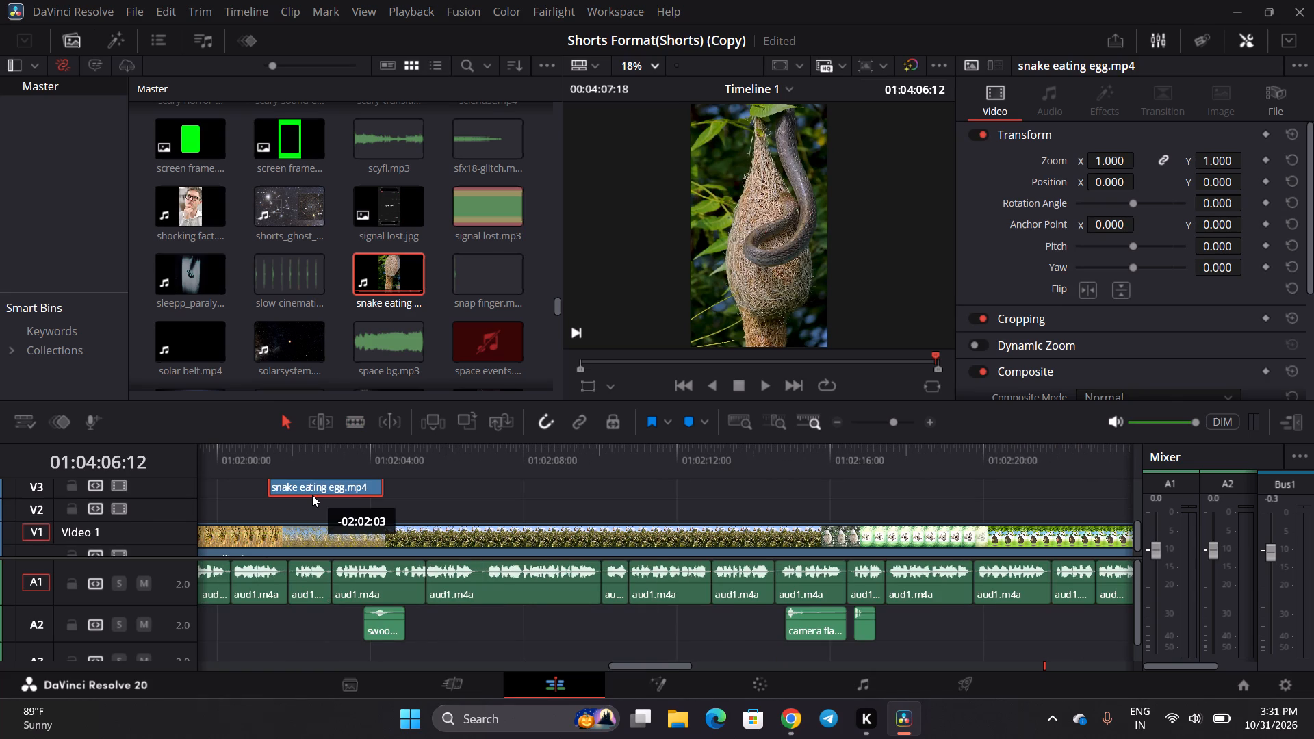
{"action": "left_click_drag", "start_coordinate": [312, 495], "coordinate": [281, 495]}
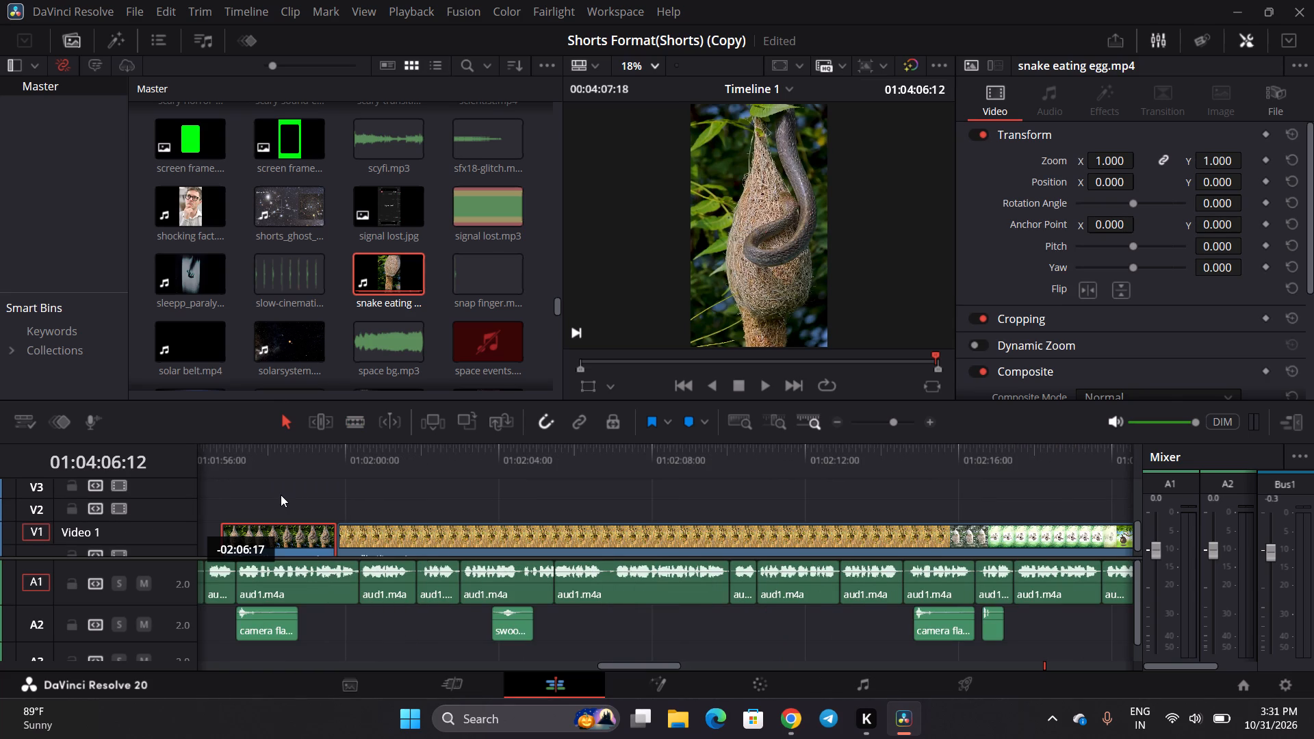
{"action": "left_click_drag", "start_coordinate": [281, 495], "coordinate": [393, 527]}
{"action": "scroll", "coordinate": [393, 527], "scroll_direction": "down", "scroll_amount": 2}
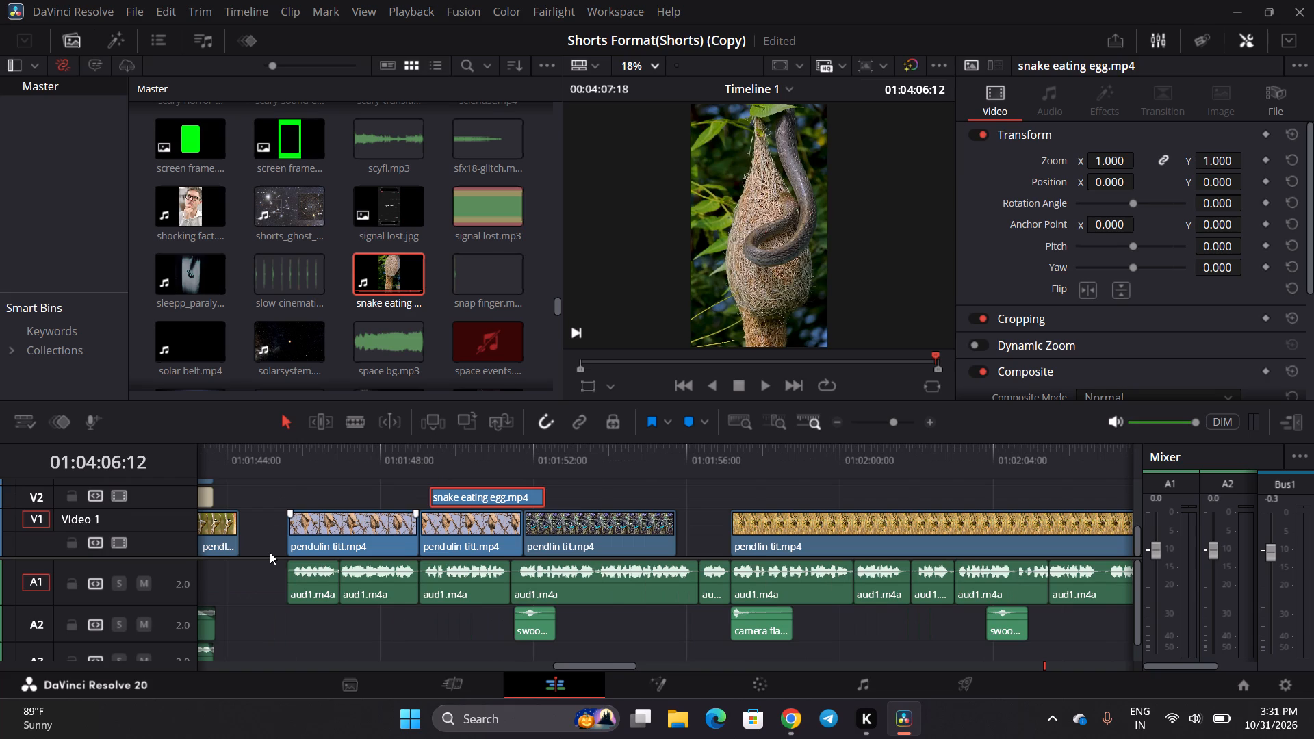
Shift the pendlin tit.mp4 clip following the second pendulin titt.mp4 forward by 01:10 to meet the next V1 clip near 01:01:57.
{"action": "left_click", "coordinate": [381, 460]}
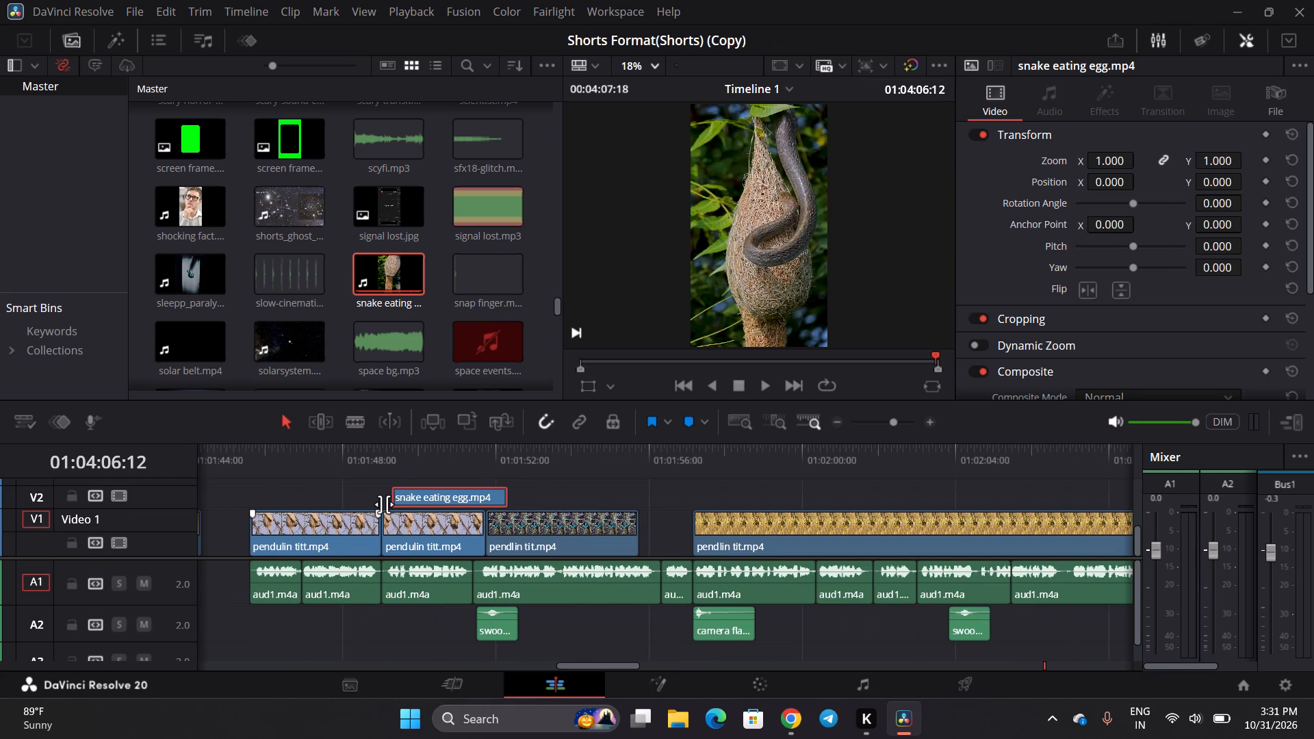
{"action": "left_click_drag", "start_coordinate": [559, 528], "coordinate": [621, 529]}
Play from 01:01:49:01 and shift the V2 snake eating egg.mp4 segment forward by 02:11, to start where the second pendulin titt.mp4 ends.
{"action": "key", "text": "space"}
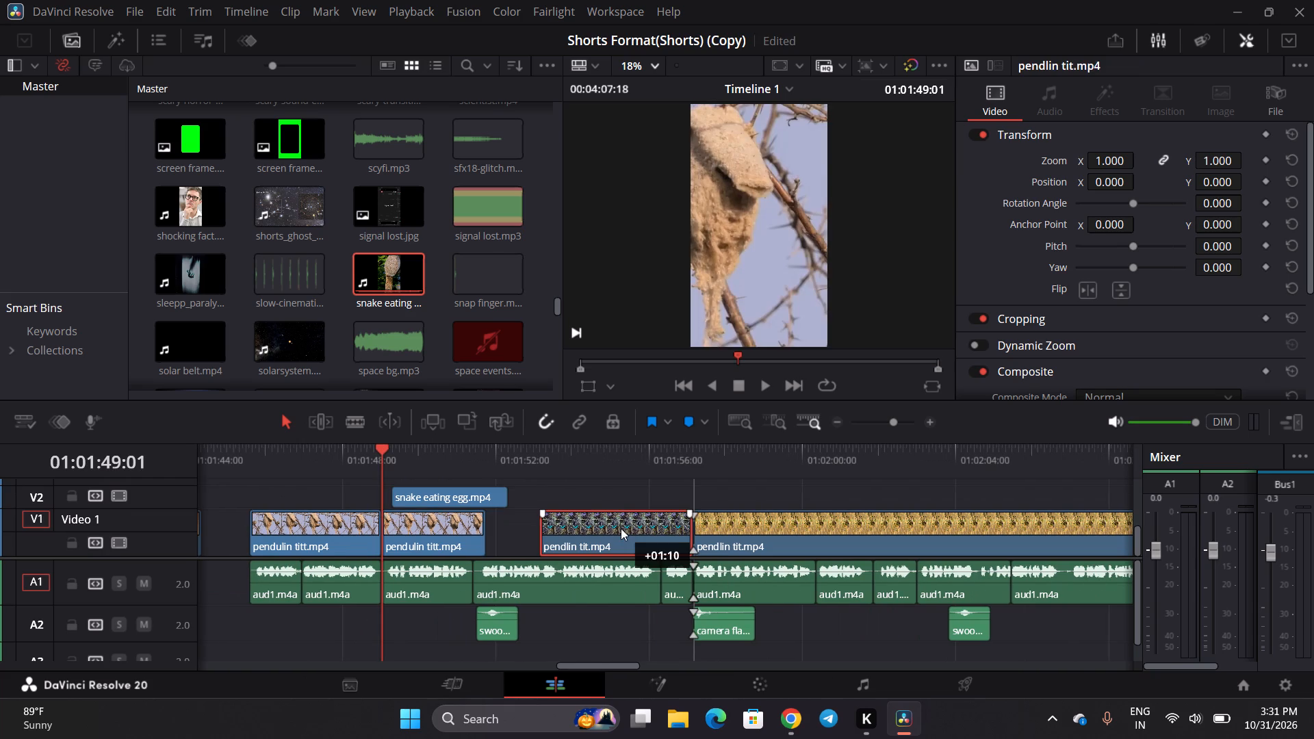
{"action": "key", "text": "space"}
{"action": "key", "text": "space"}
{"action": "key", "text": "space"}
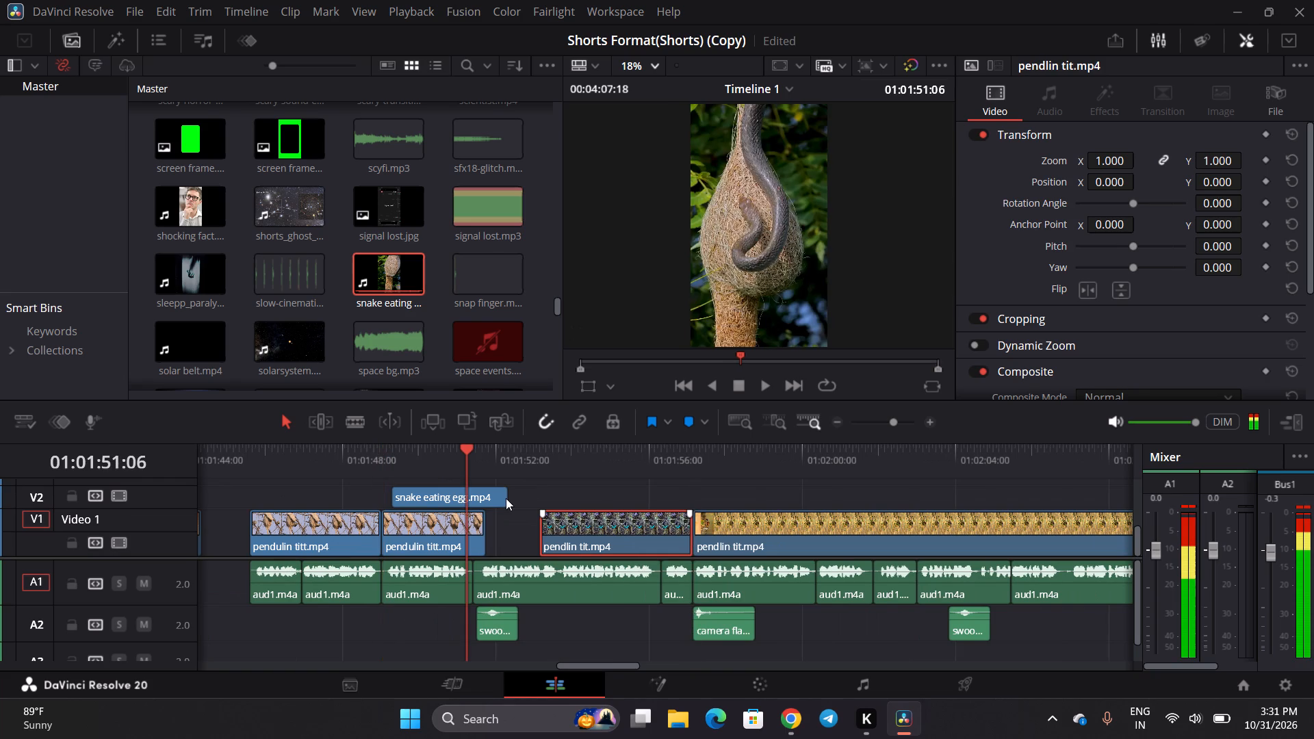
{"action": "left_click_drag", "start_coordinate": [448, 502], "coordinate": [506, 498]}
{"action": "left_click_drag", "start_coordinate": [506, 498], "coordinate": [543, 495]}
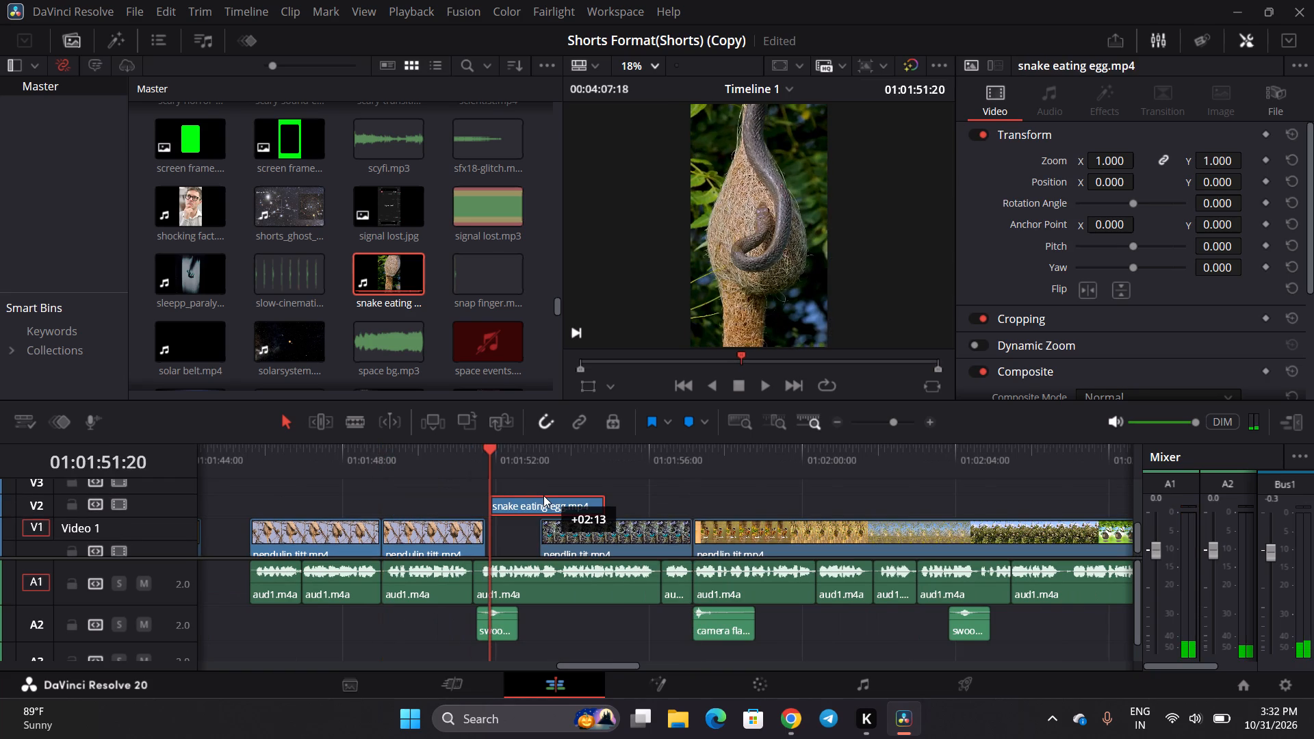
{"action": "left_click_drag", "start_coordinate": [543, 495], "coordinate": [544, 495]}
Play into the snake eating egg.mp4 segment and trim its end to about 01:01:53:03, where the next V1 clip starts.
{"action": "left_click", "coordinate": [480, 457]}
{"action": "scroll", "coordinate": [480, 459], "scroll_direction": "down", "scroll_amount": 2}
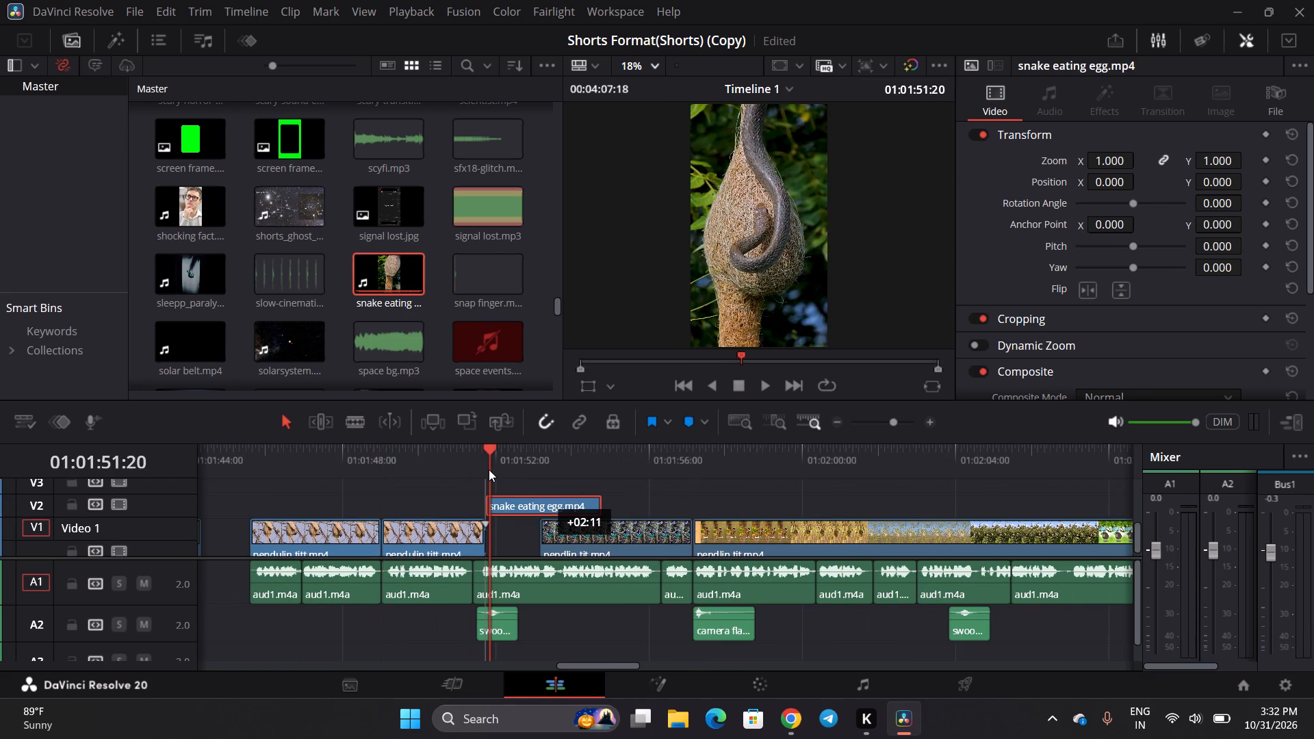
{"action": "scroll", "coordinate": [492, 487], "scroll_direction": "down", "scroll_amount": 1}
{"action": "key", "text": "space"}
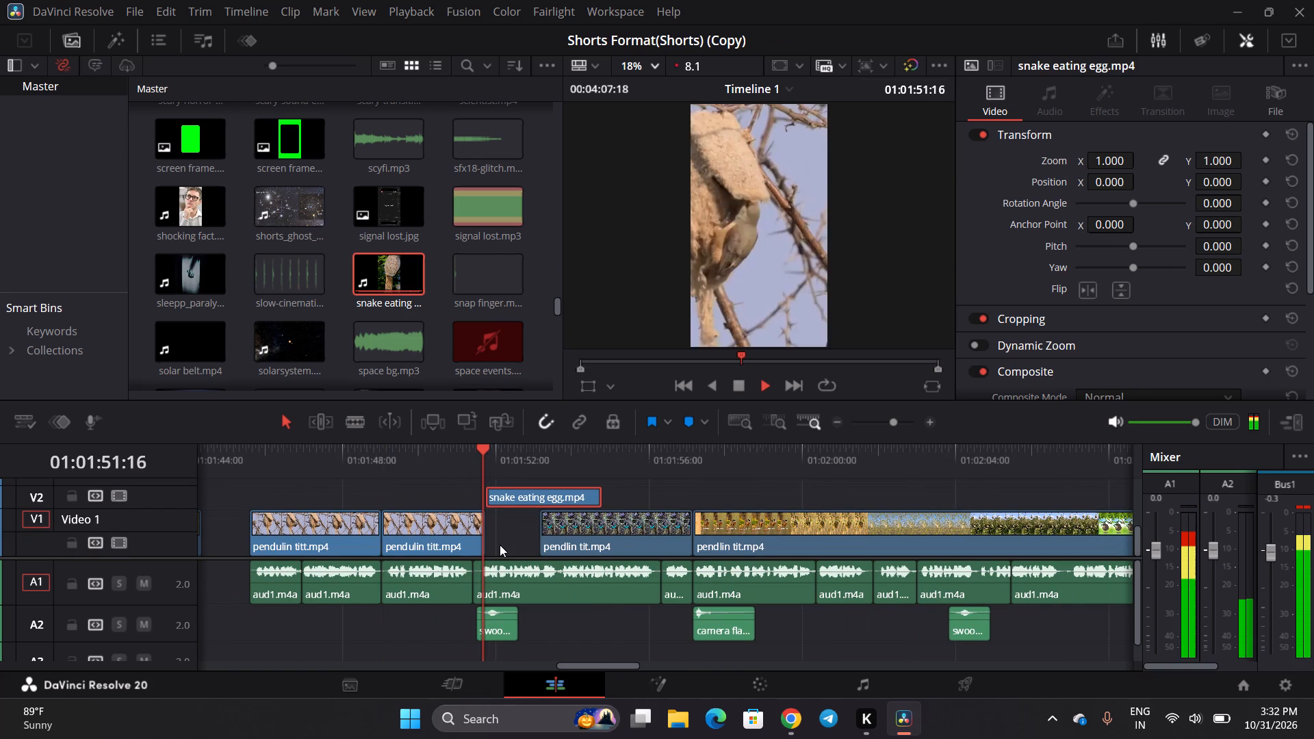
{"action": "key", "text": "space"}
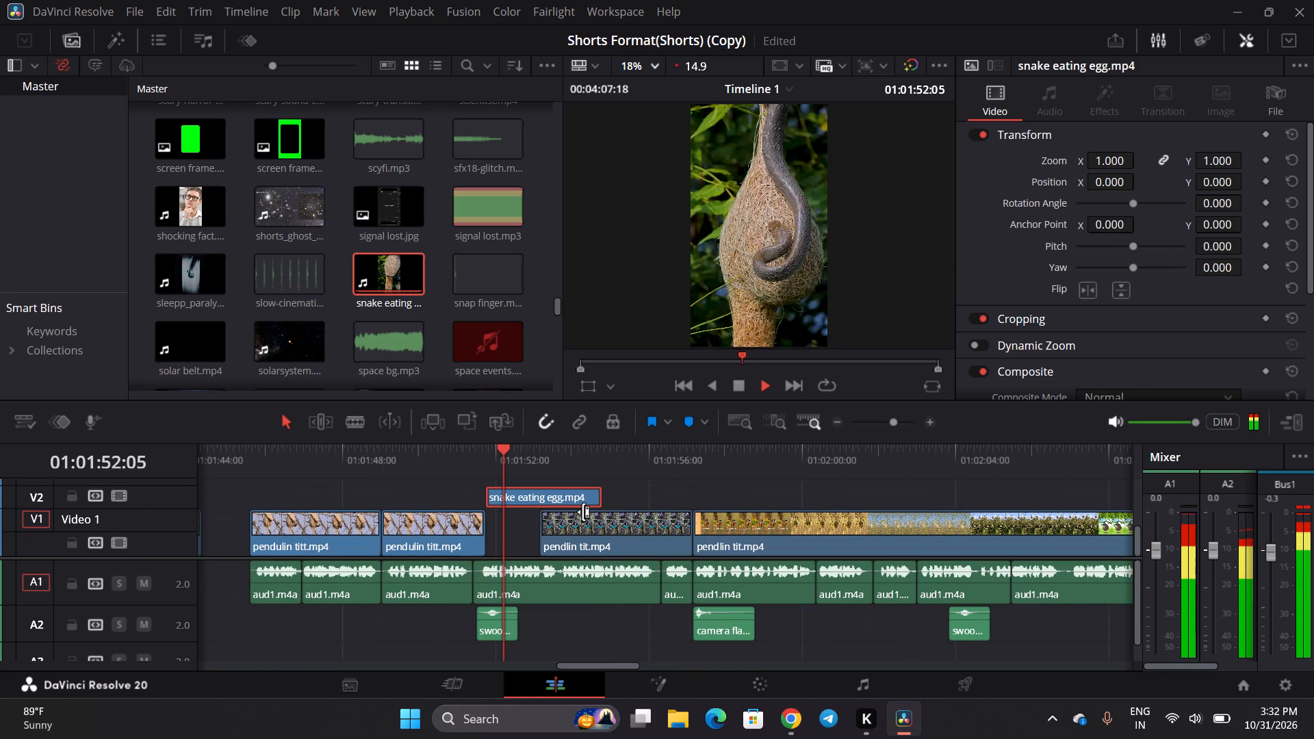
{"action": "left_click_drag", "start_coordinate": [593, 500], "coordinate": [548, 505]}
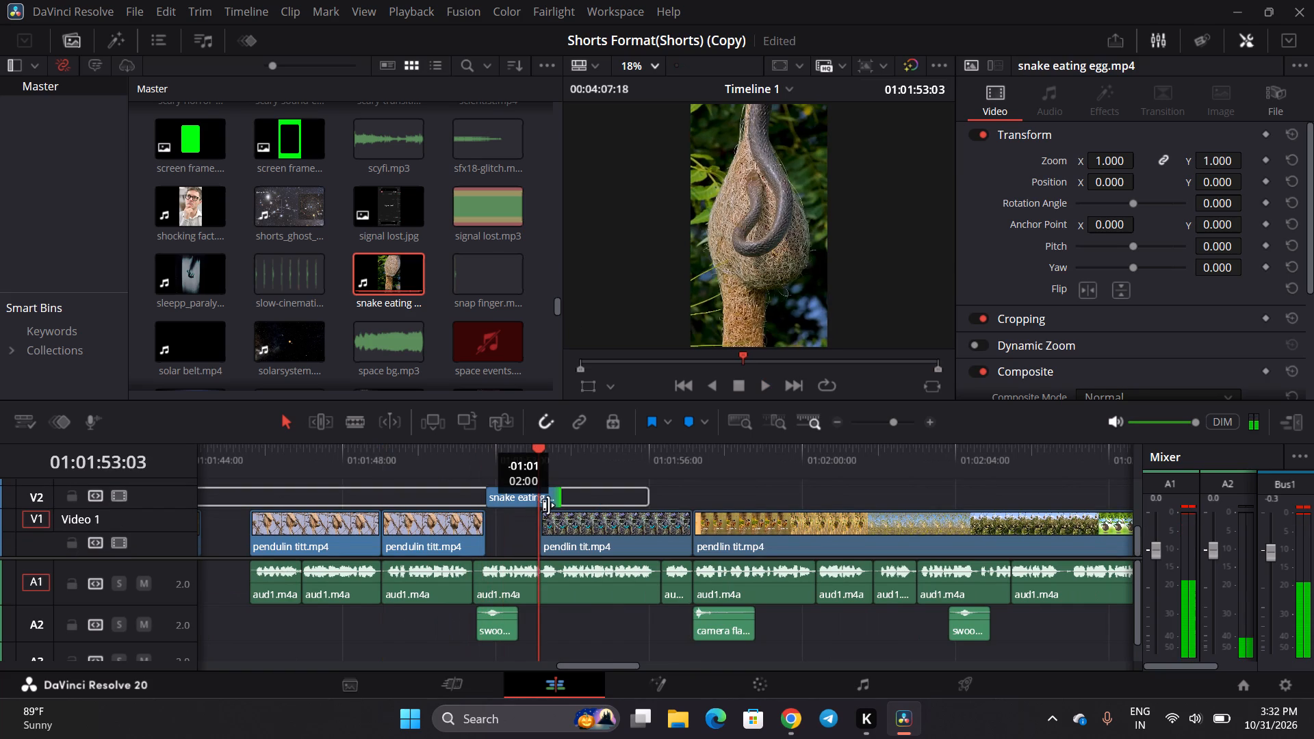
{"action": "left_click_drag", "start_coordinate": [548, 505], "coordinate": [534, 508]}
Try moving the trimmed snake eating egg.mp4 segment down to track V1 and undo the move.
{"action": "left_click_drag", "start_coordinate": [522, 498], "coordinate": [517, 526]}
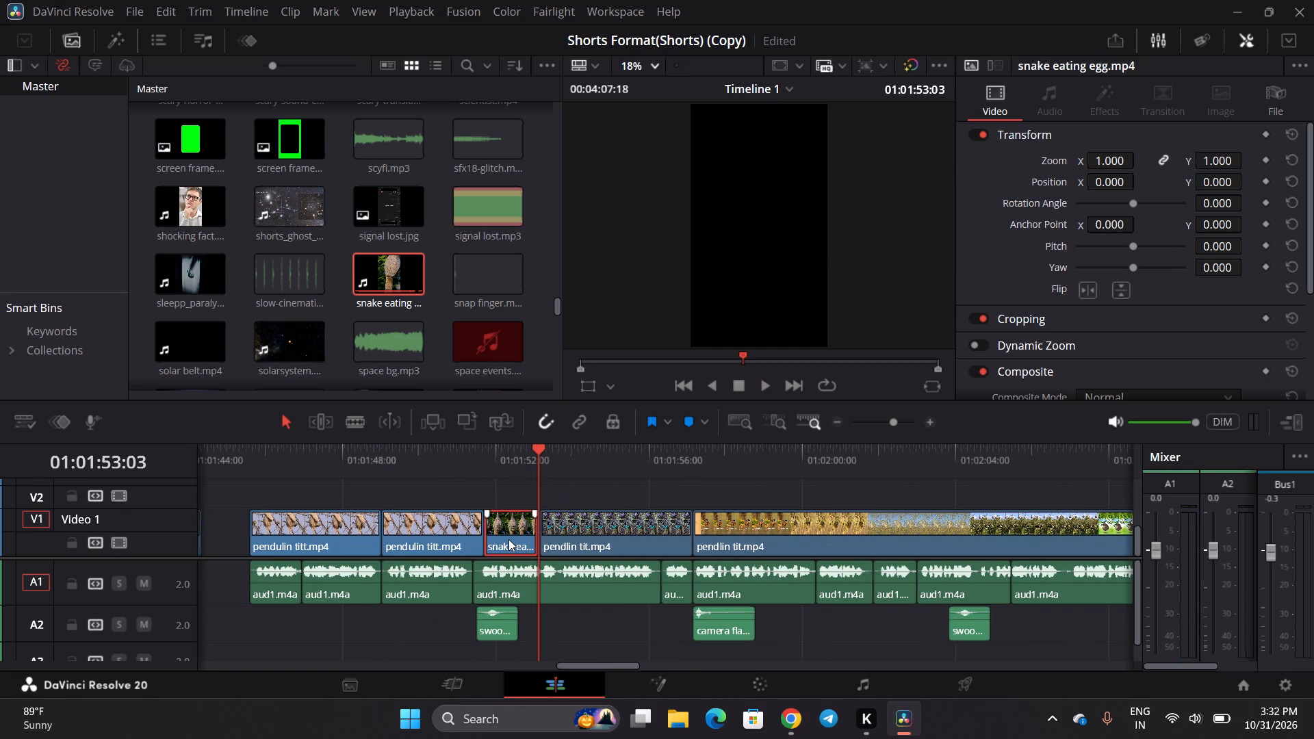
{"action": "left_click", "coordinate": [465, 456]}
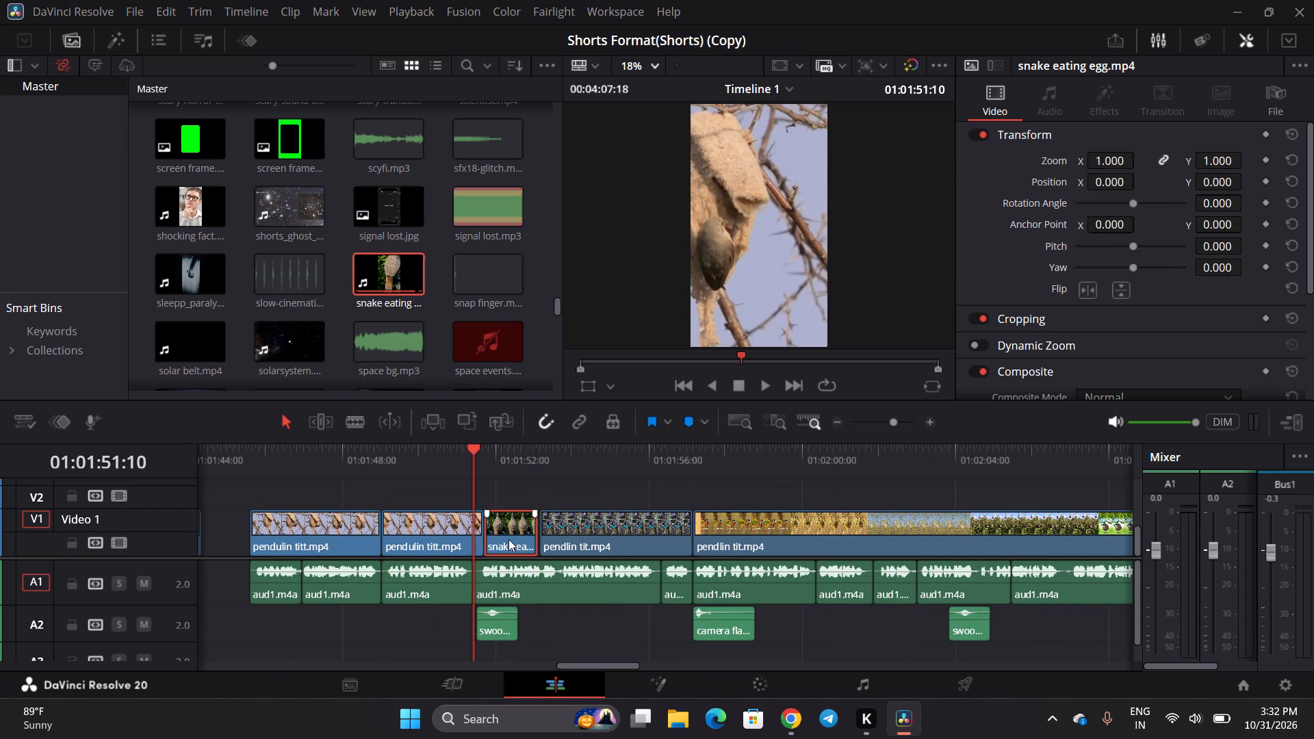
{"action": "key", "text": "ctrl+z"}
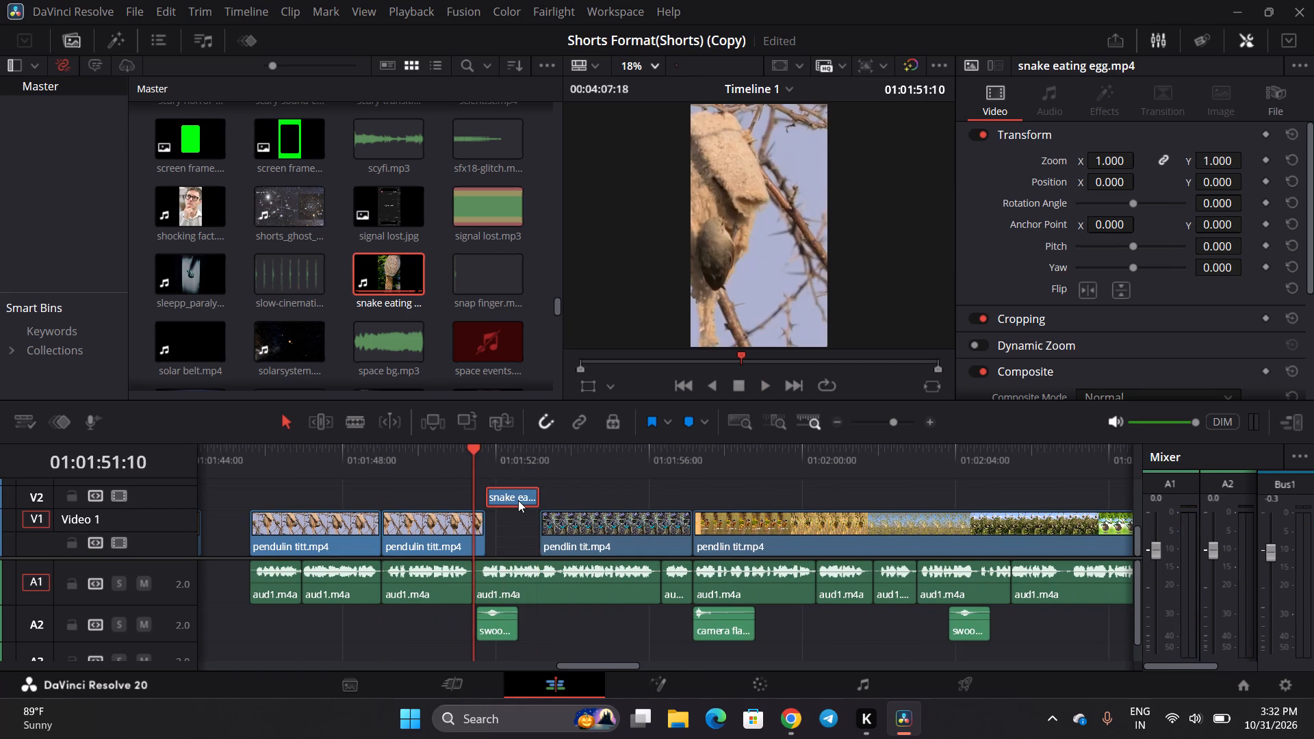
Move the trimmed snake eating egg.mp4 segment from V2 into the V1 gap between pendulin titt.mp4 and pendlin tit.mp4.
{"action": "left_click", "coordinate": [513, 503]}
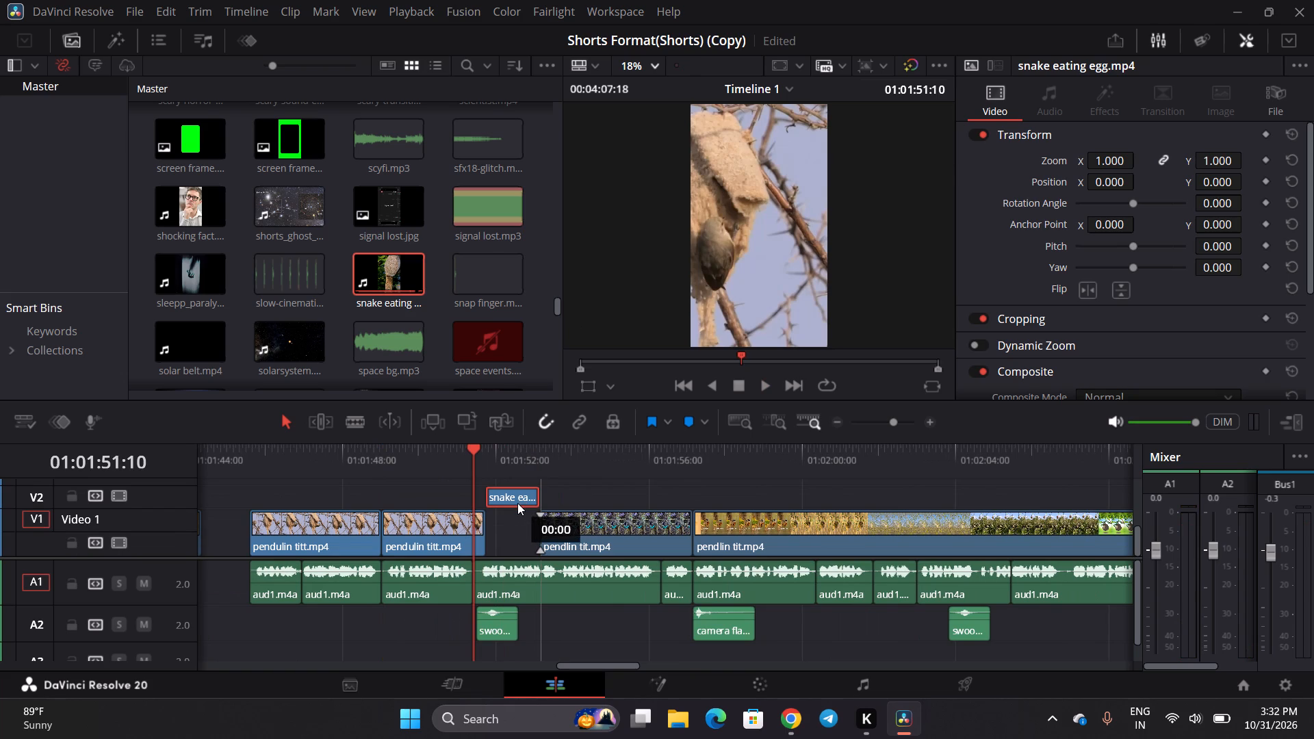
{"action": "left_click_drag", "start_coordinate": [517, 500], "coordinate": [515, 502]}
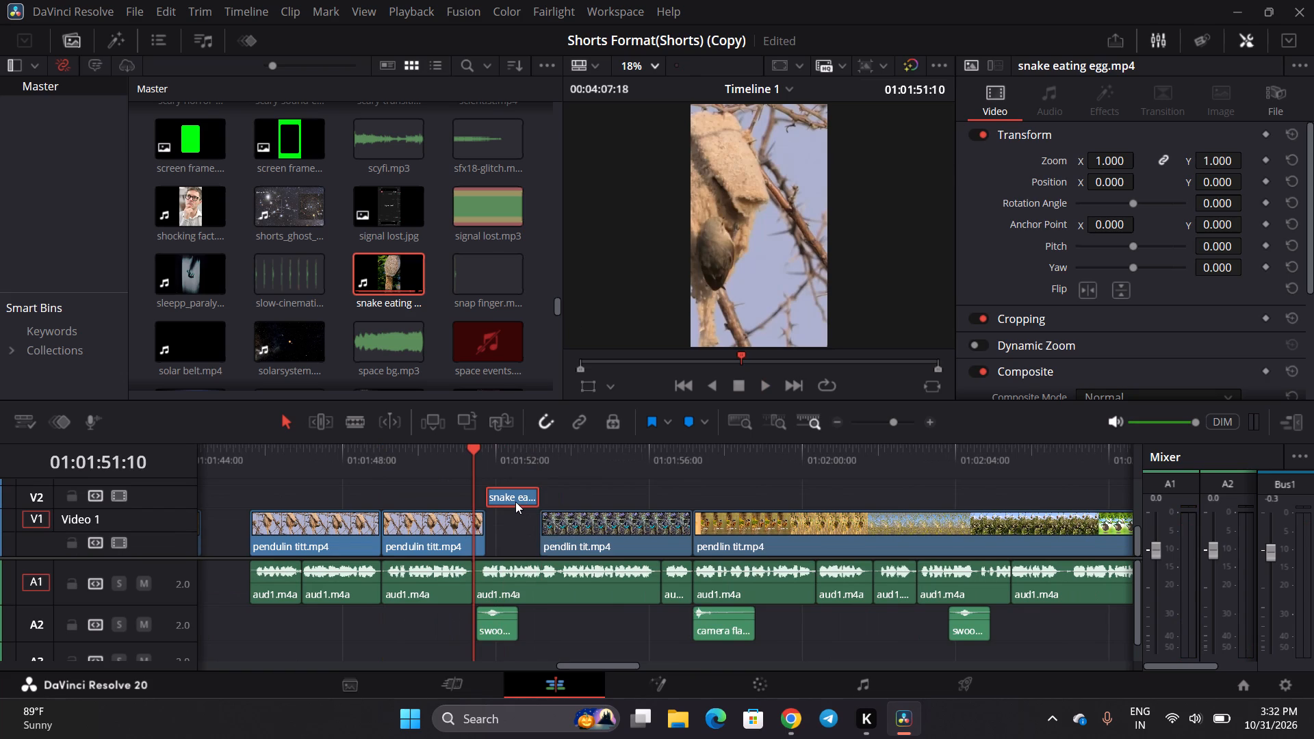
{"action": "left_click_drag", "start_coordinate": [515, 502], "coordinate": [515, 513]}
{"action": "left_click", "coordinate": [530, 486]}
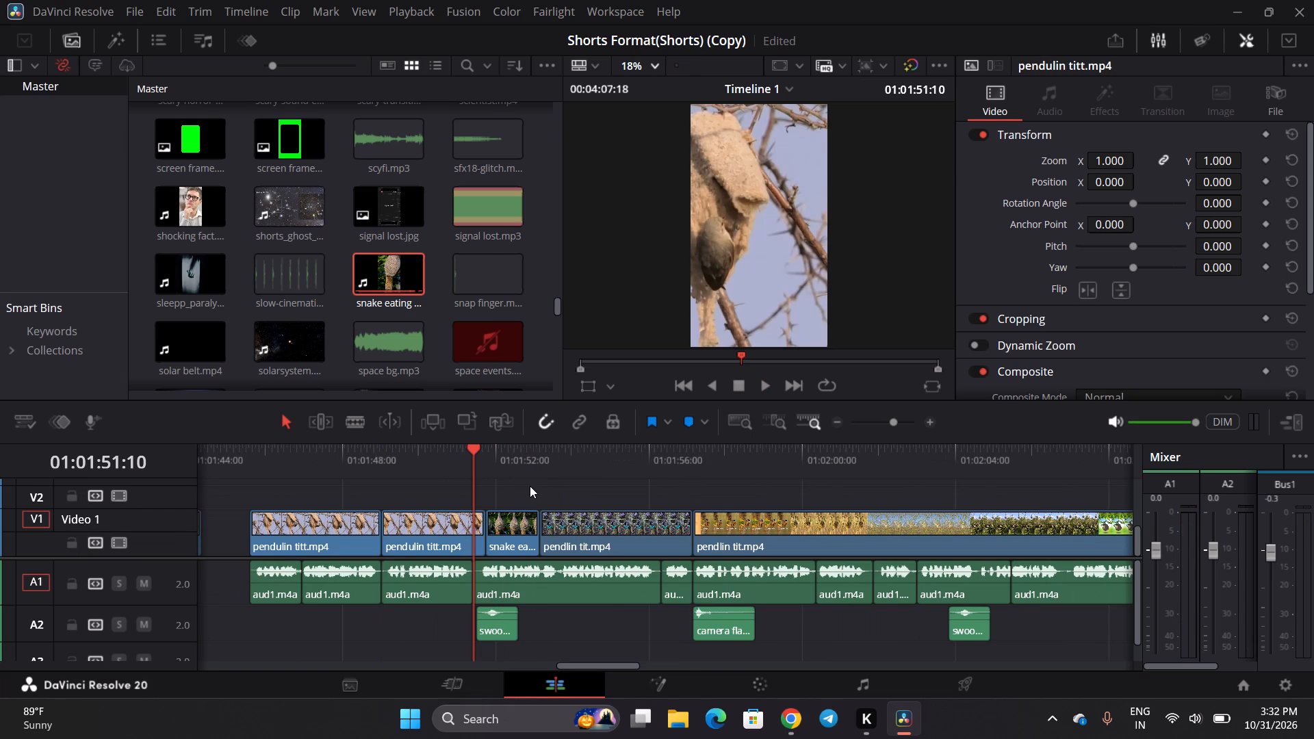
Review playback from 01:01:51:10 through the inserted snake segment and the following pendlin tit.mp4 clip to about 01:01:57.
{"action": "key", "text": "space"}
{"action": "key", "text": "space"}
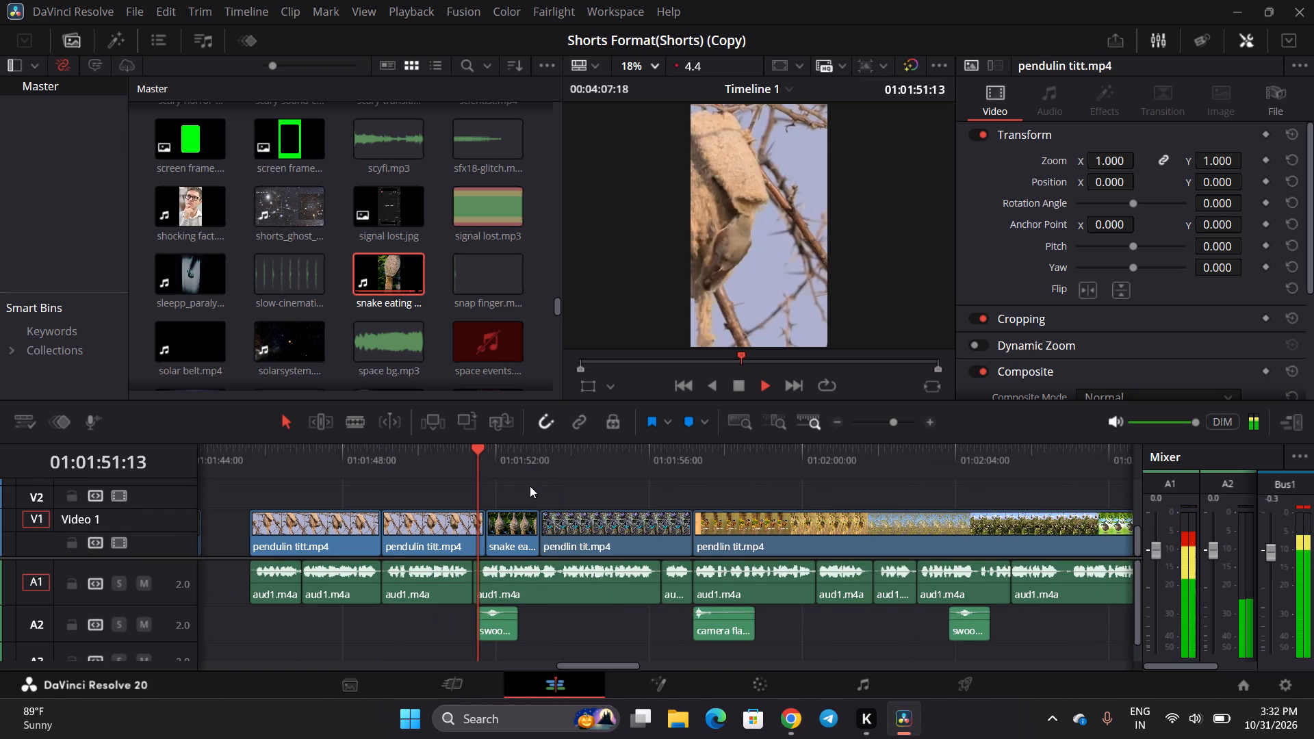
{"action": "key", "text": "space"}
{"action": "key", "text": "space"}
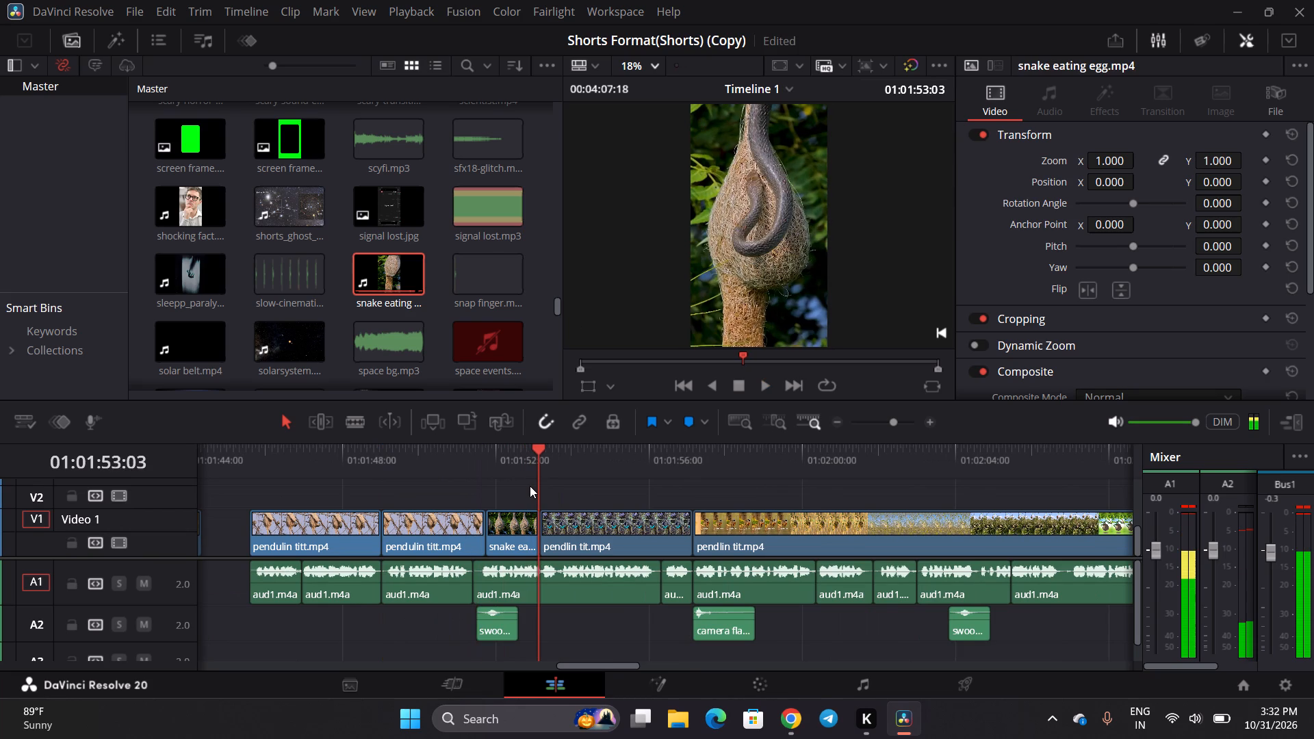
{"action": "key", "text": "space"}
{"action": "key", "text": "space"}
{"action": "key", "text": "space"}
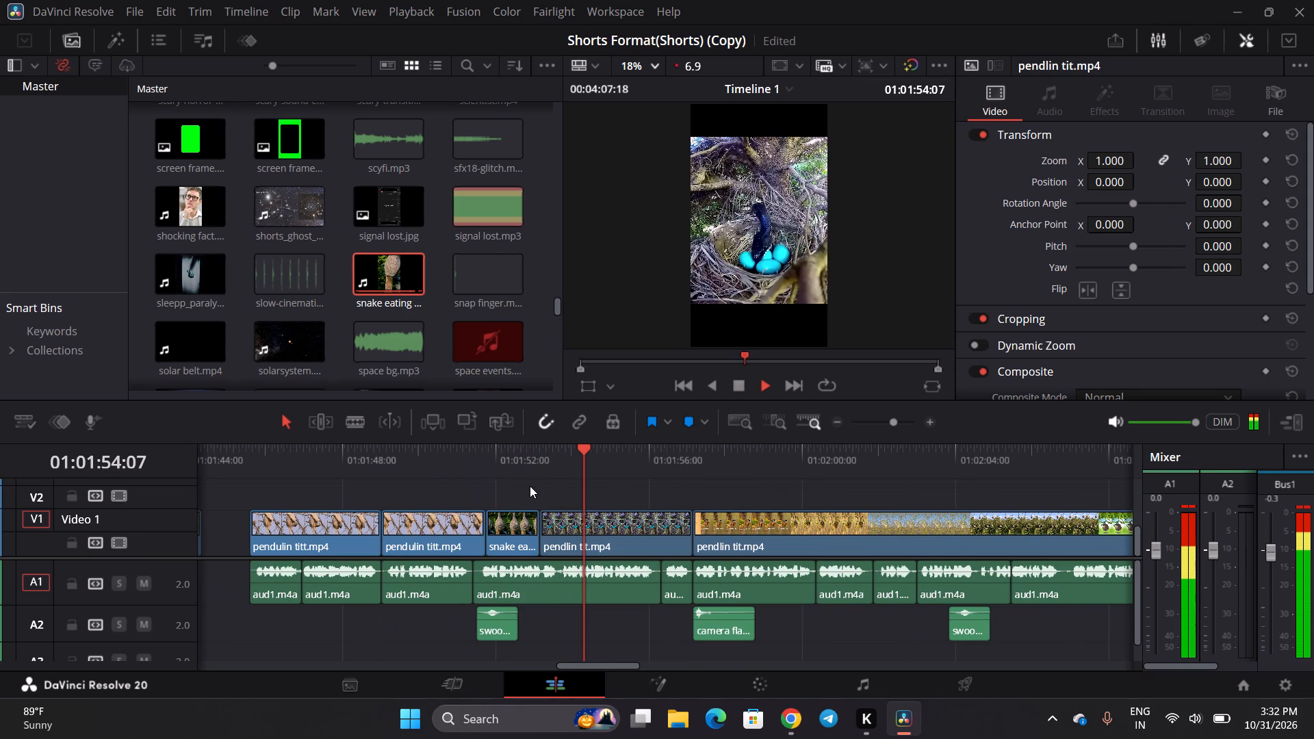
{"action": "key", "text": "space"}
{"action": "key", "text": "space"}
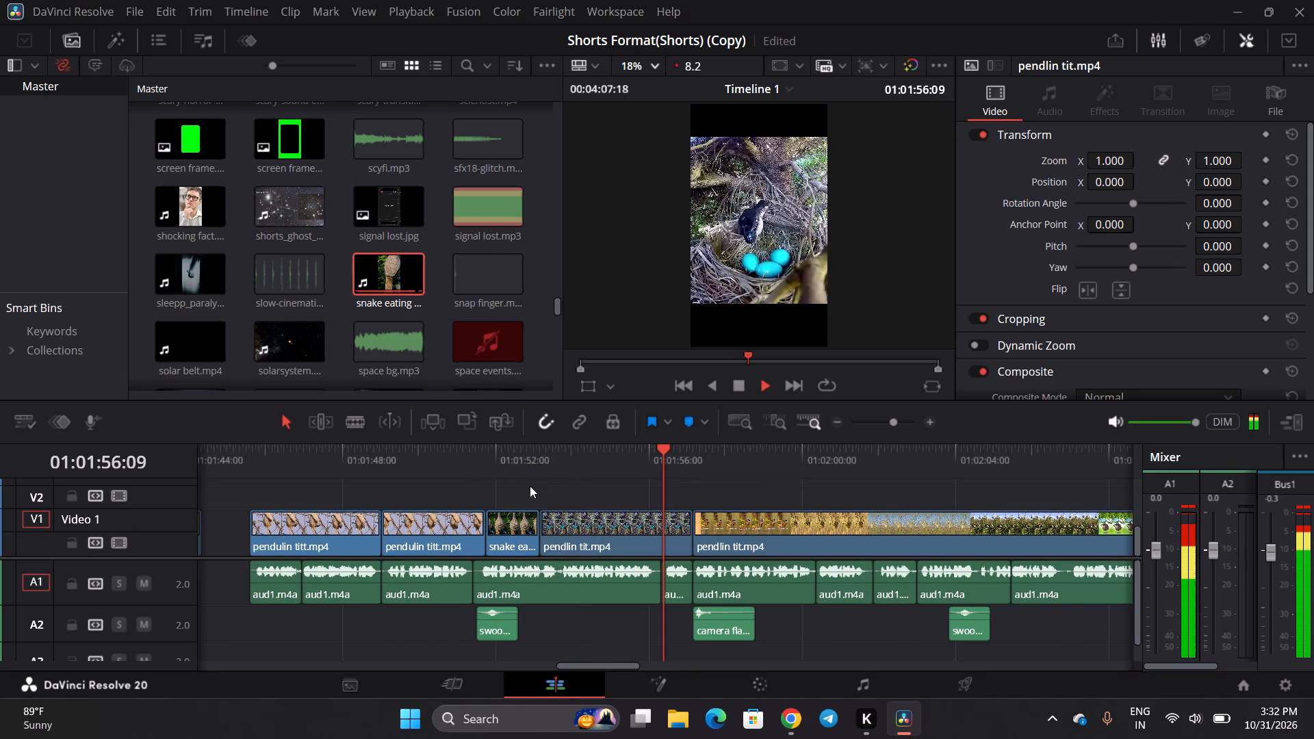
{"action": "key", "text": "space"}
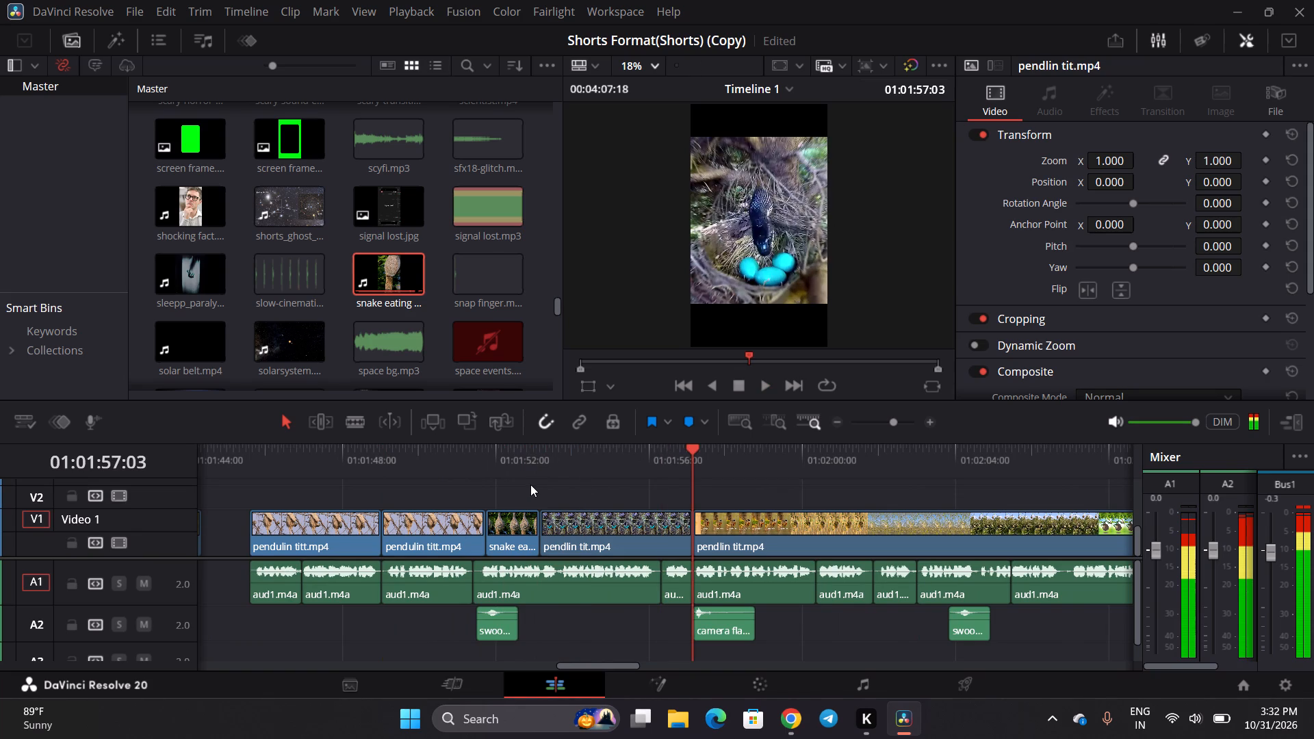
{"action": "left_click", "coordinate": [634, 531]}
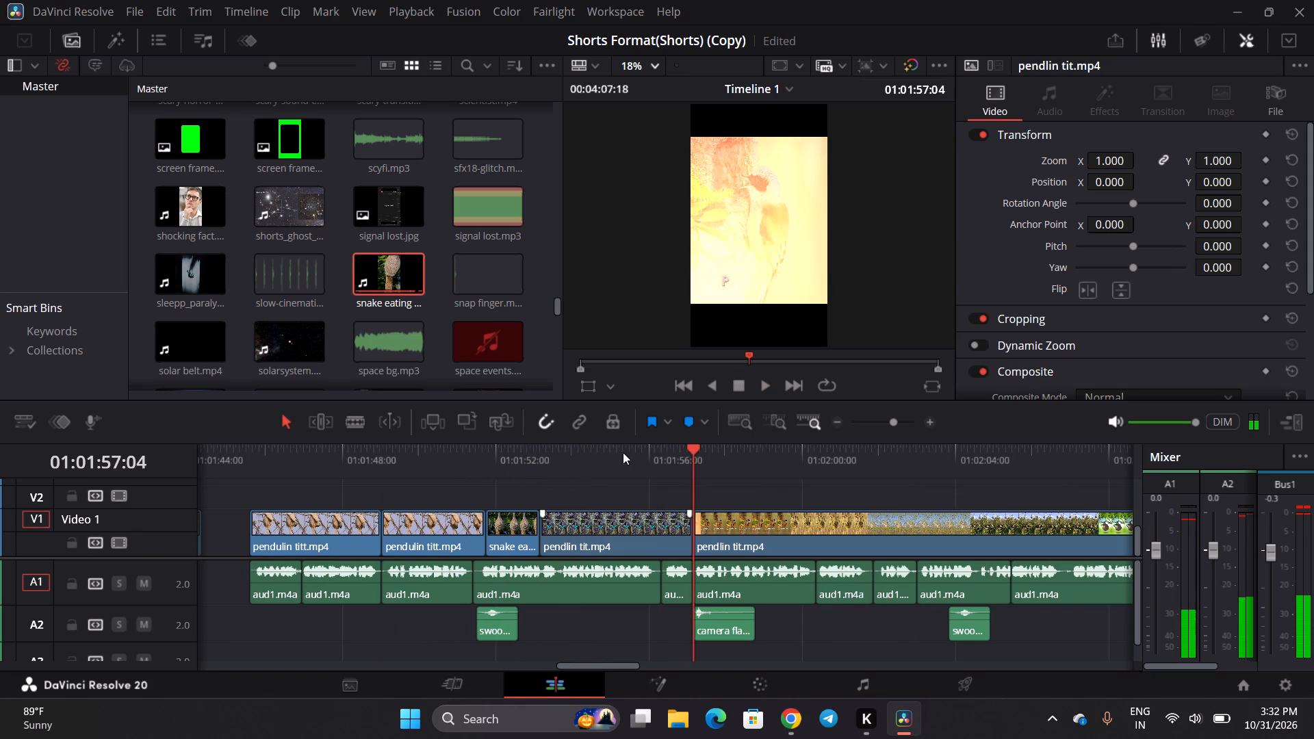
{"action": "left_click", "coordinate": [623, 452]}
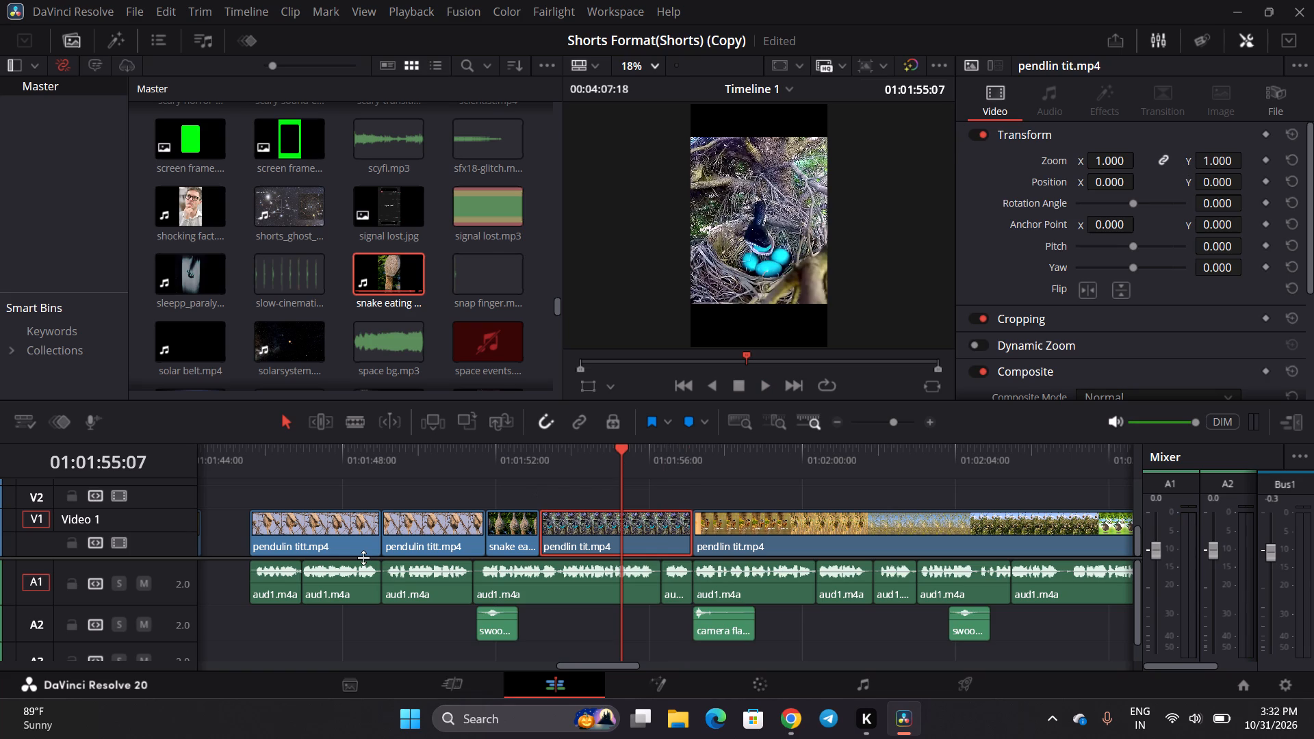
Delete the isolated pendlin tit.mp4 clip at about 01:01:42 on track V1.
{"action": "scroll", "coordinate": [362, 600], "scroll_direction": "right", "scroll_amount": 1}
{"action": "scroll", "coordinate": [532, 597], "scroll_direction": "right", "scroll_amount": 1}
{"action": "left_click", "coordinate": [611, 601]}
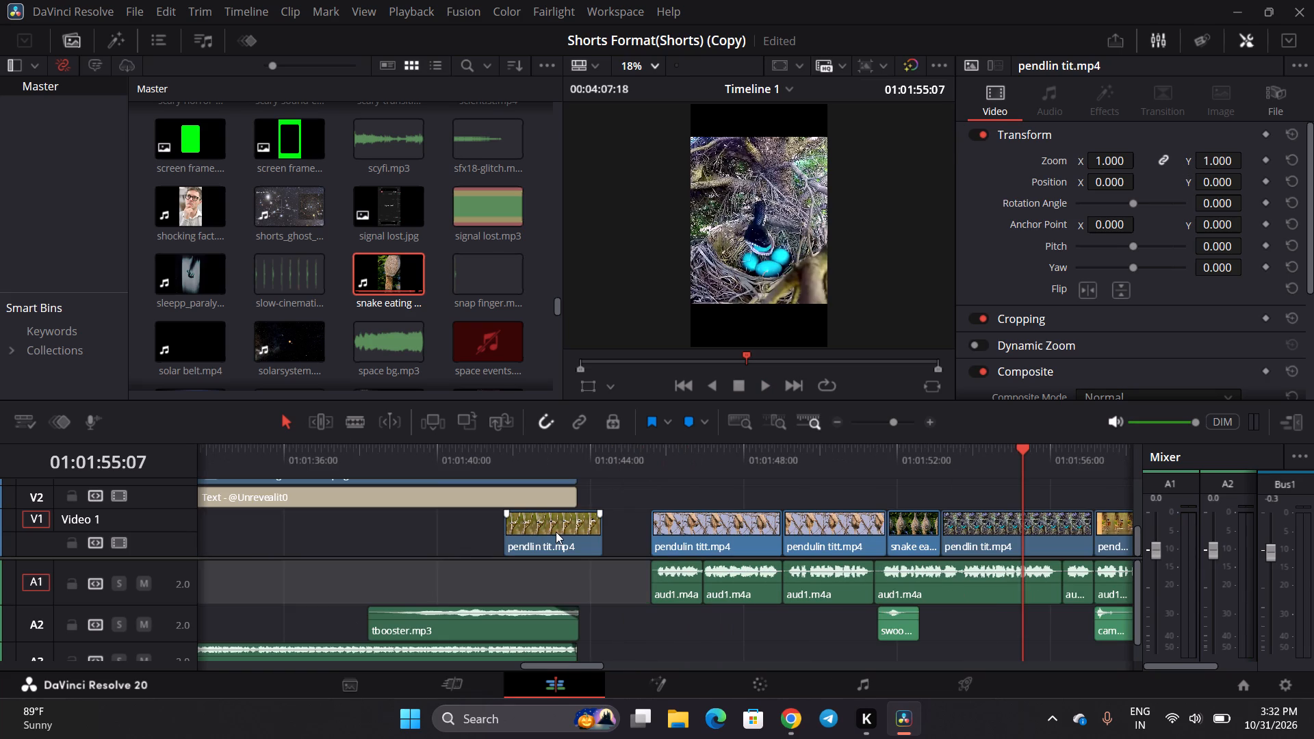
{"action": "left_click", "coordinate": [556, 532]}
{"action": "key", "text": "BackSpace"}
Delete all leftover source clips on tracks V1 and A1 from about 01:02:40 to the end of the timeline.
{"action": "scroll", "coordinate": [555, 531], "scroll_direction": "left", "scroll_amount": 1}
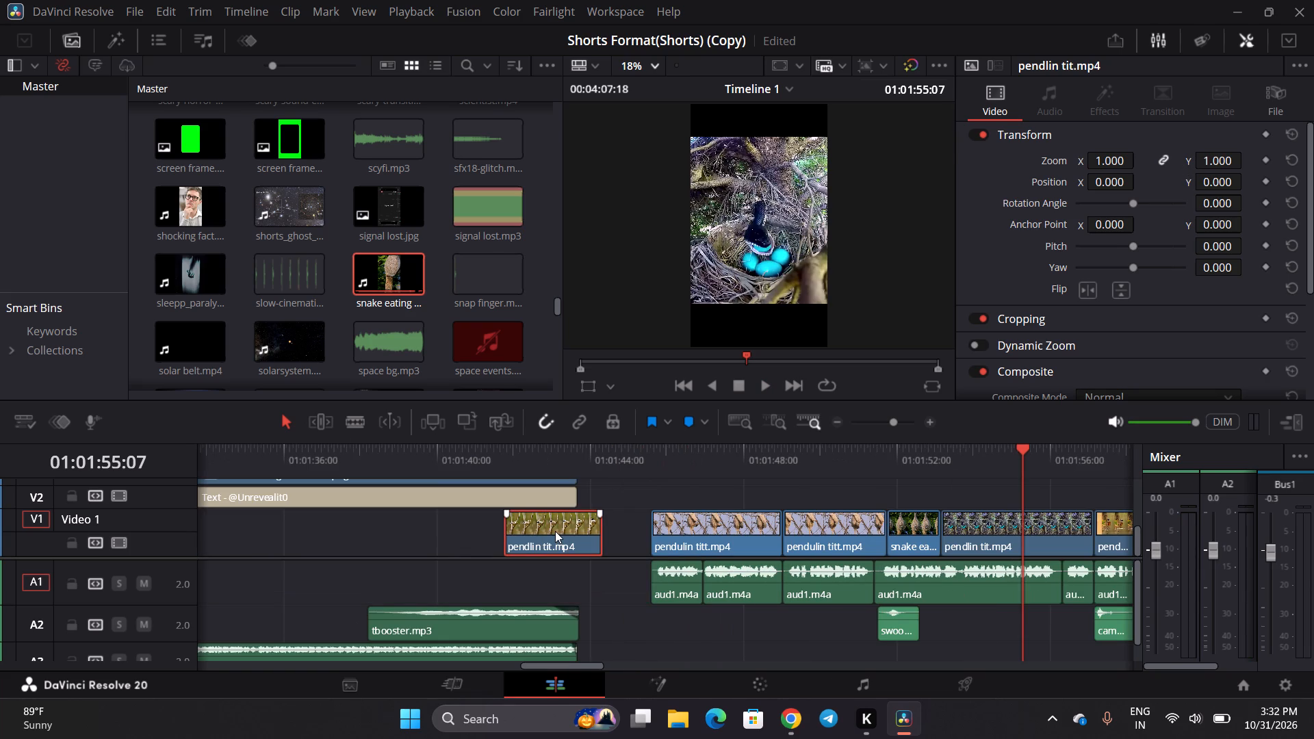
{"action": "scroll", "coordinate": [555, 531], "scroll_direction": "left", "scroll_amount": 7}
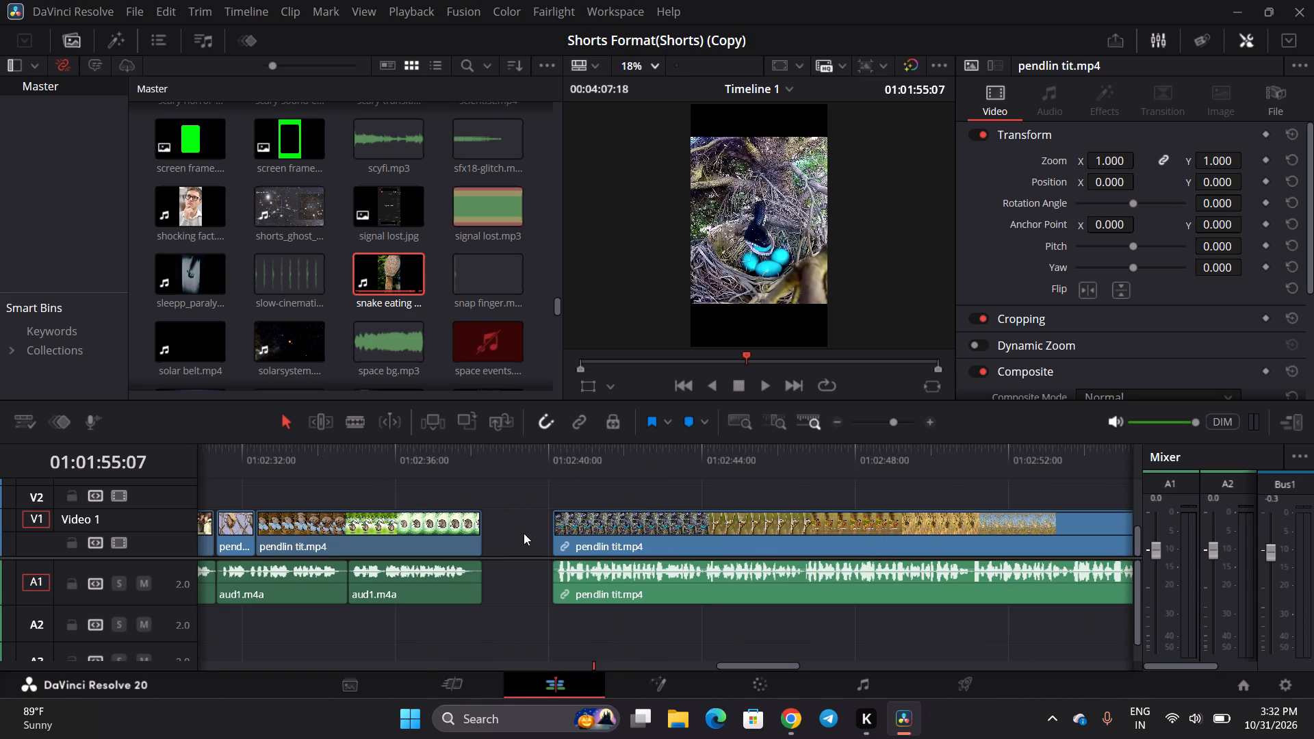
{"action": "left_click_drag", "start_coordinate": [518, 516], "coordinate": [671, 573]}
{"action": "left_click_drag", "start_coordinate": [671, 573], "coordinate": [1134, 578]}
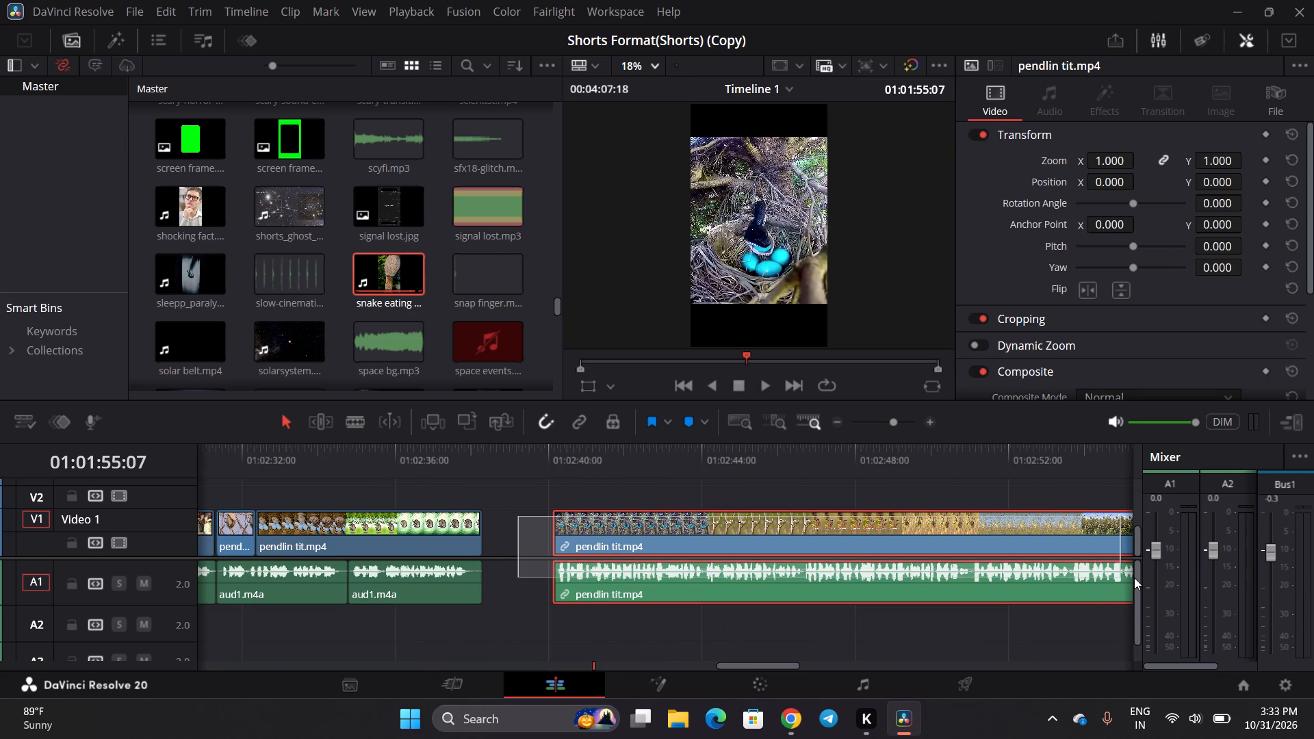
{"action": "left_click_drag", "start_coordinate": [1134, 578], "coordinate": [1205, 589]}
{"action": "key", "text": "BackSpace"}
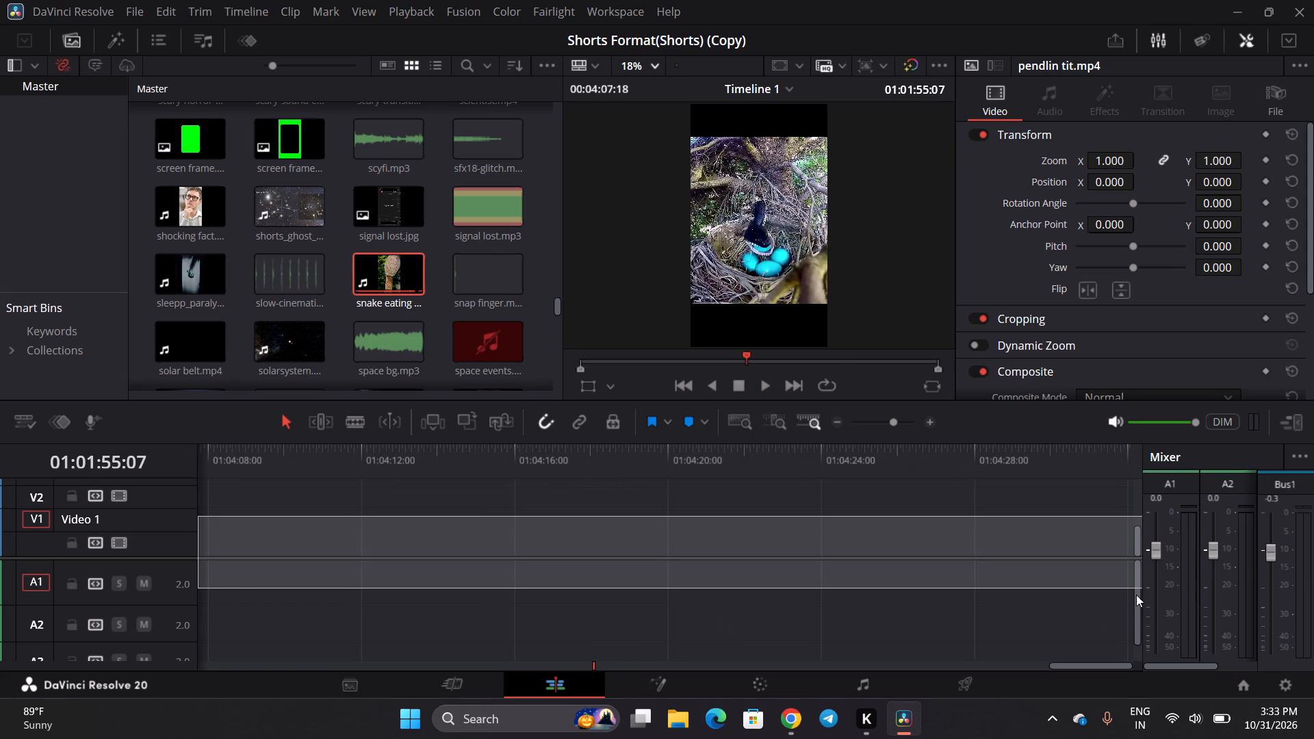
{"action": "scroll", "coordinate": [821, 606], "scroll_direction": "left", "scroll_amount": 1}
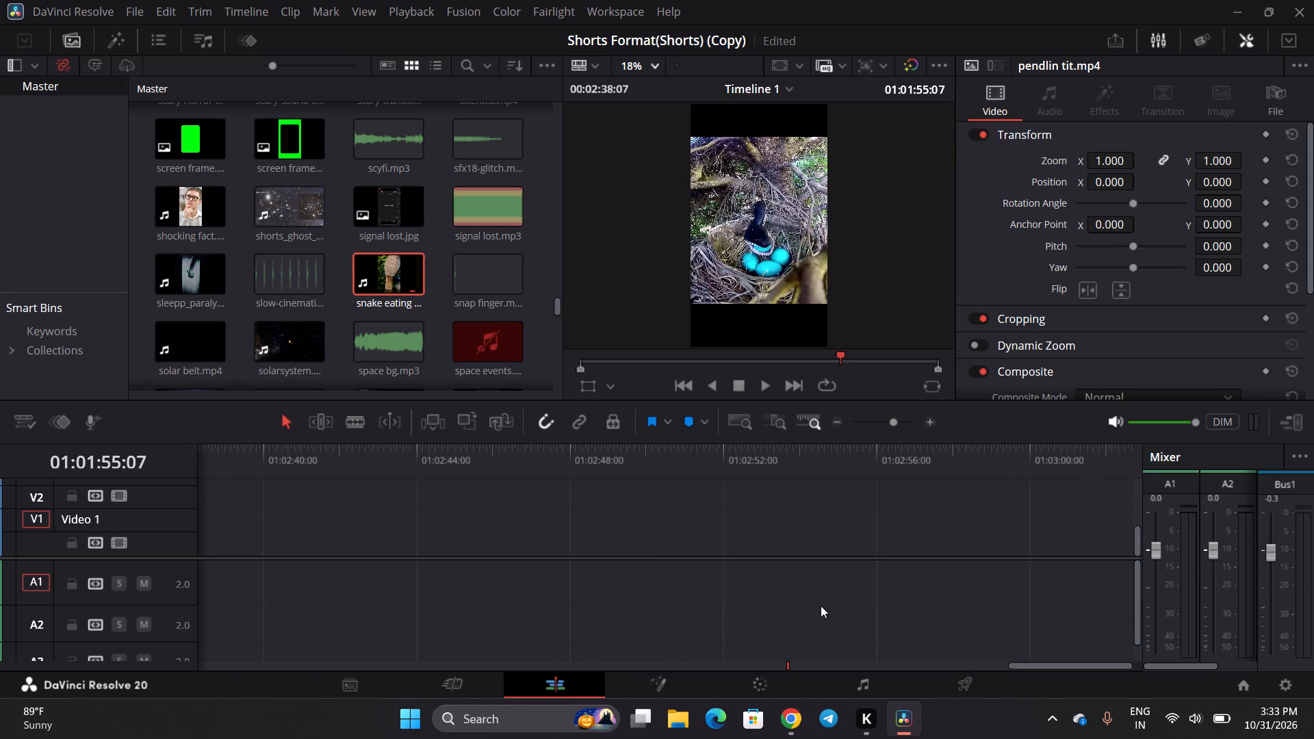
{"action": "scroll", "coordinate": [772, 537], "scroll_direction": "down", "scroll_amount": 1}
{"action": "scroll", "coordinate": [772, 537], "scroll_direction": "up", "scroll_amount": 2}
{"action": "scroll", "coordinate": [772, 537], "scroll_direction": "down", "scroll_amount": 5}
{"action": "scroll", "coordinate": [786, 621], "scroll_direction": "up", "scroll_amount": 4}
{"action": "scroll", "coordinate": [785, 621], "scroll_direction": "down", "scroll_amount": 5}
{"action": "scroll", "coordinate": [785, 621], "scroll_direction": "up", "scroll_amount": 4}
Move the two opening A2 sound effects to the start of A3, shifting tense-suspense.mp3 about 3.5 s along to make room.
{"action": "scroll", "coordinate": [684, 571], "scroll_direction": "right", "scroll_amount": 5}
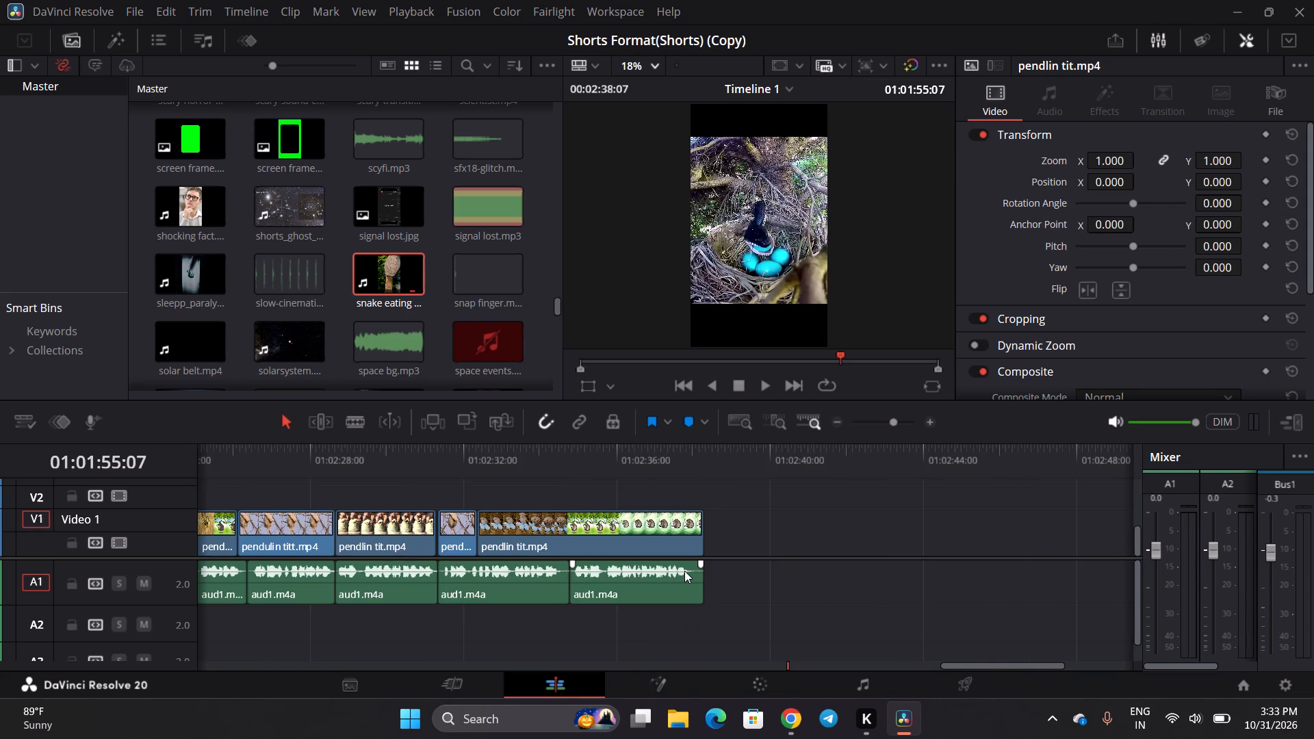
{"action": "scroll", "coordinate": [684, 571], "scroll_direction": "right", "scroll_amount": 6}
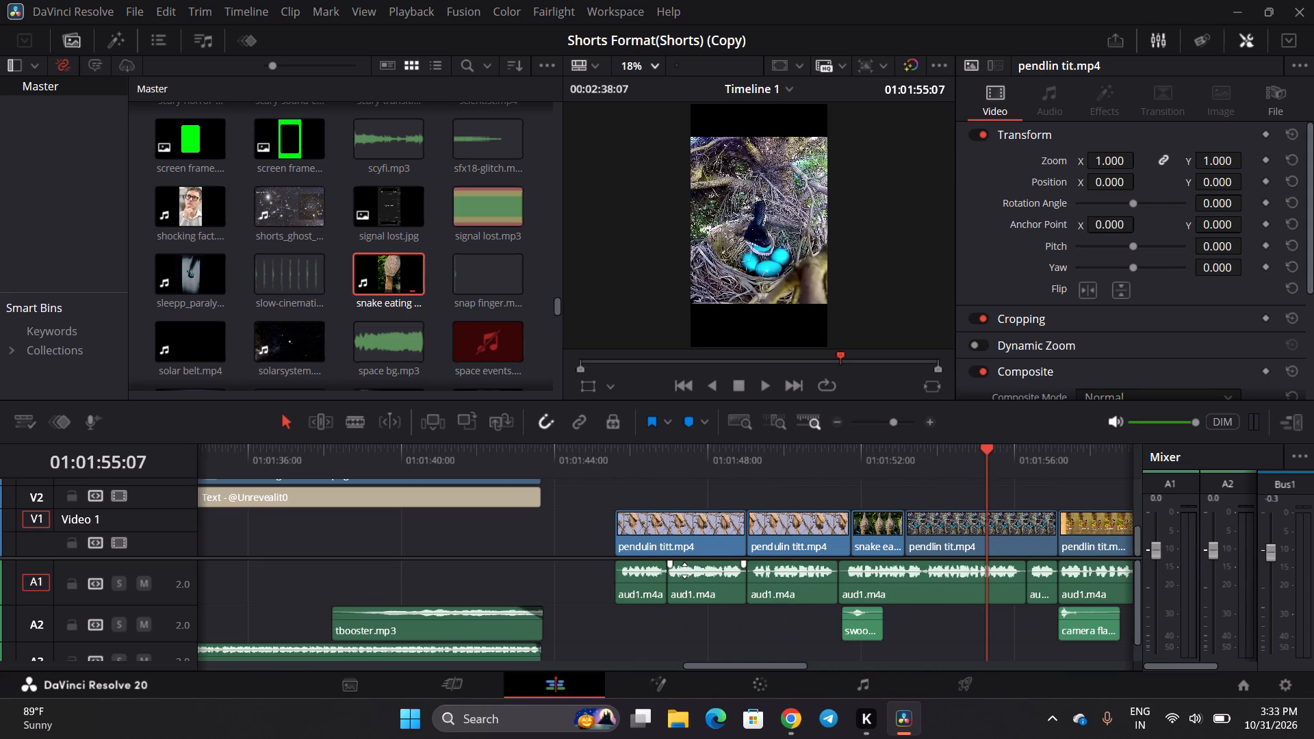
{"action": "scroll", "coordinate": [684, 571], "scroll_direction": "right", "scroll_amount": 4}
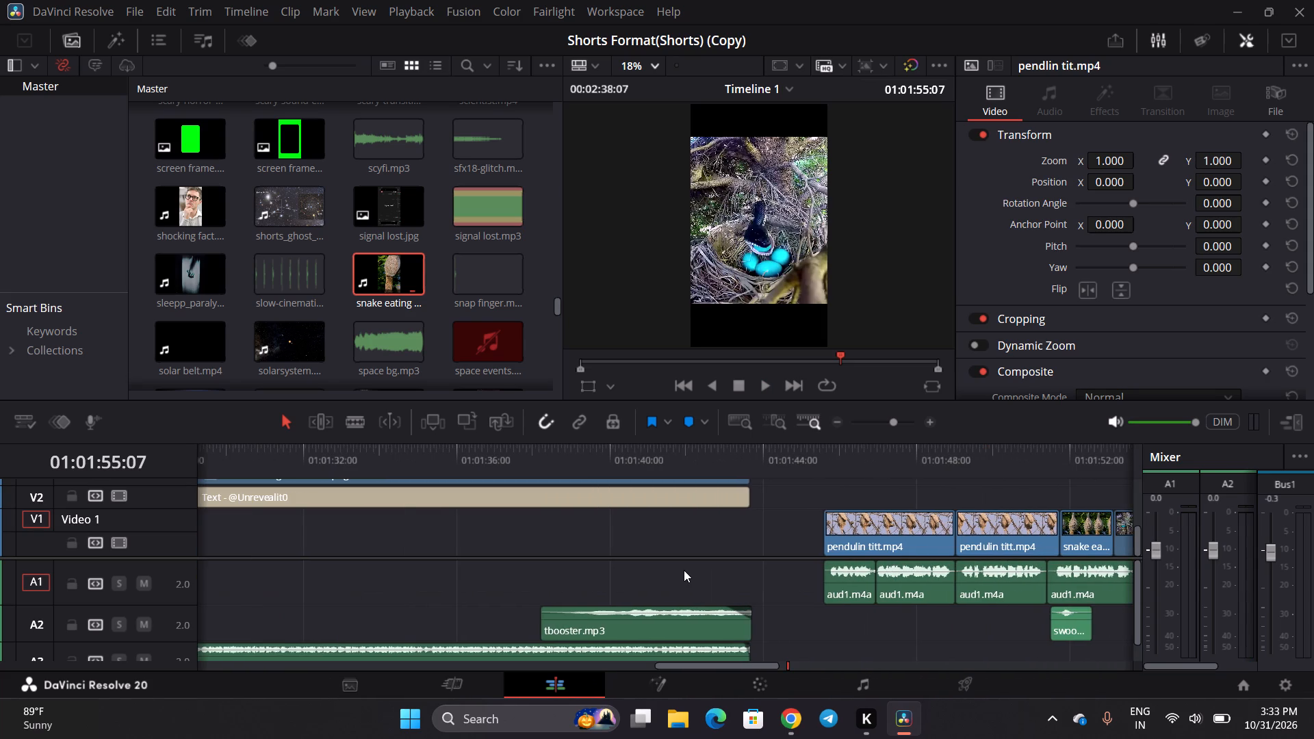
{"action": "scroll", "coordinate": [684, 570], "scroll_direction": "right", "scroll_amount": 11}
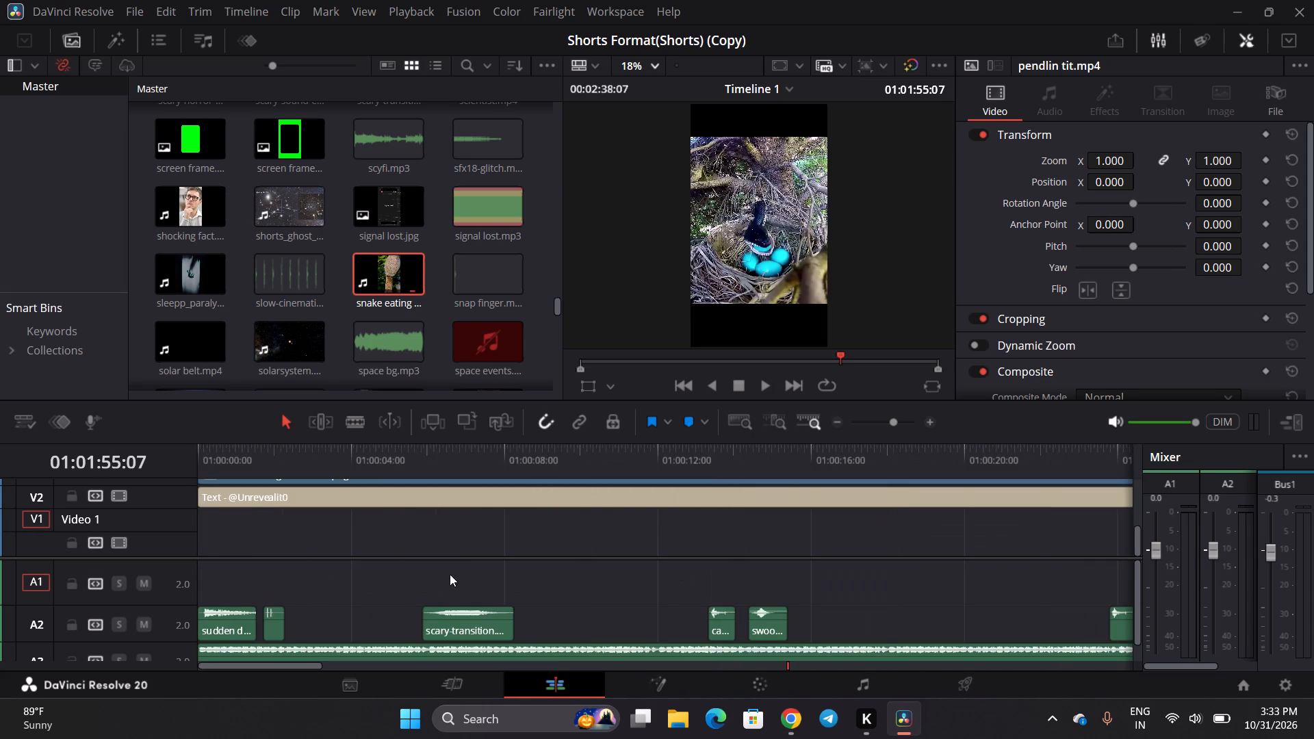
{"action": "scroll", "coordinate": [233, 579], "scroll_direction": "down", "scroll_amount": 2}
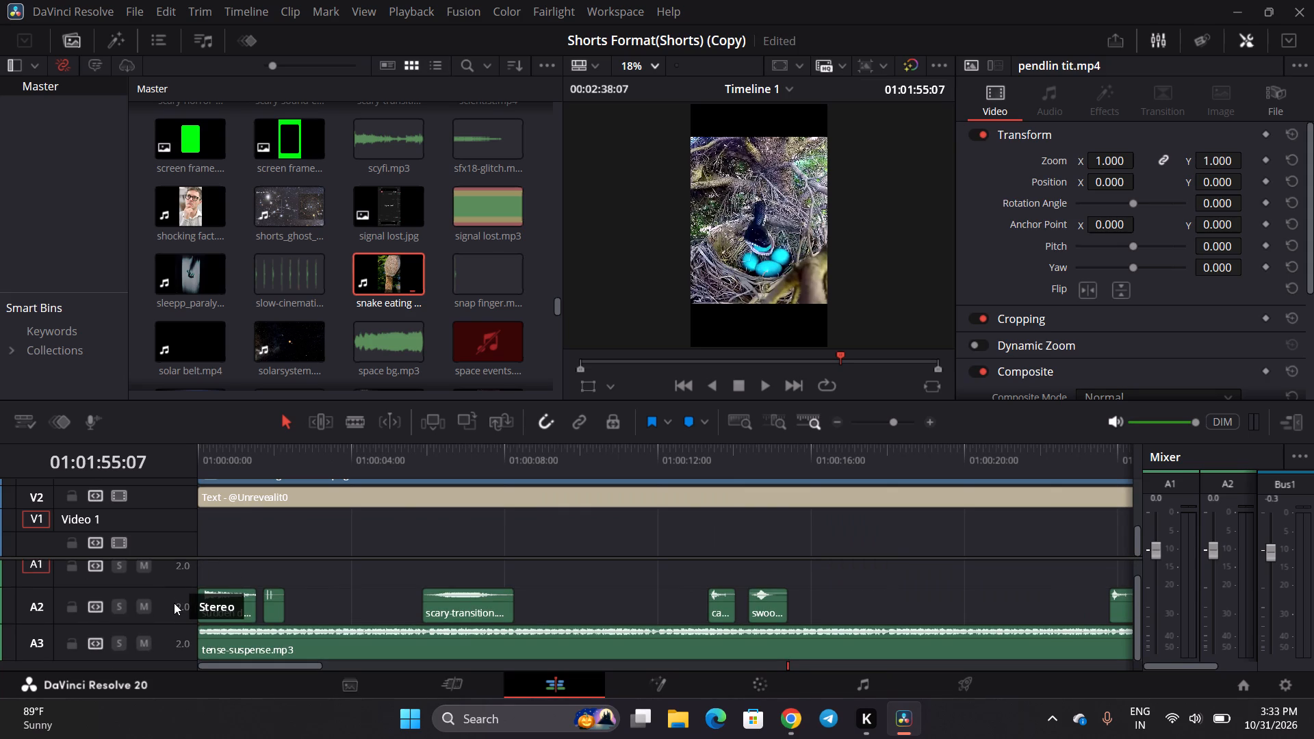
{"action": "left_click_drag", "start_coordinate": [164, 559], "coordinate": [171, 467]}
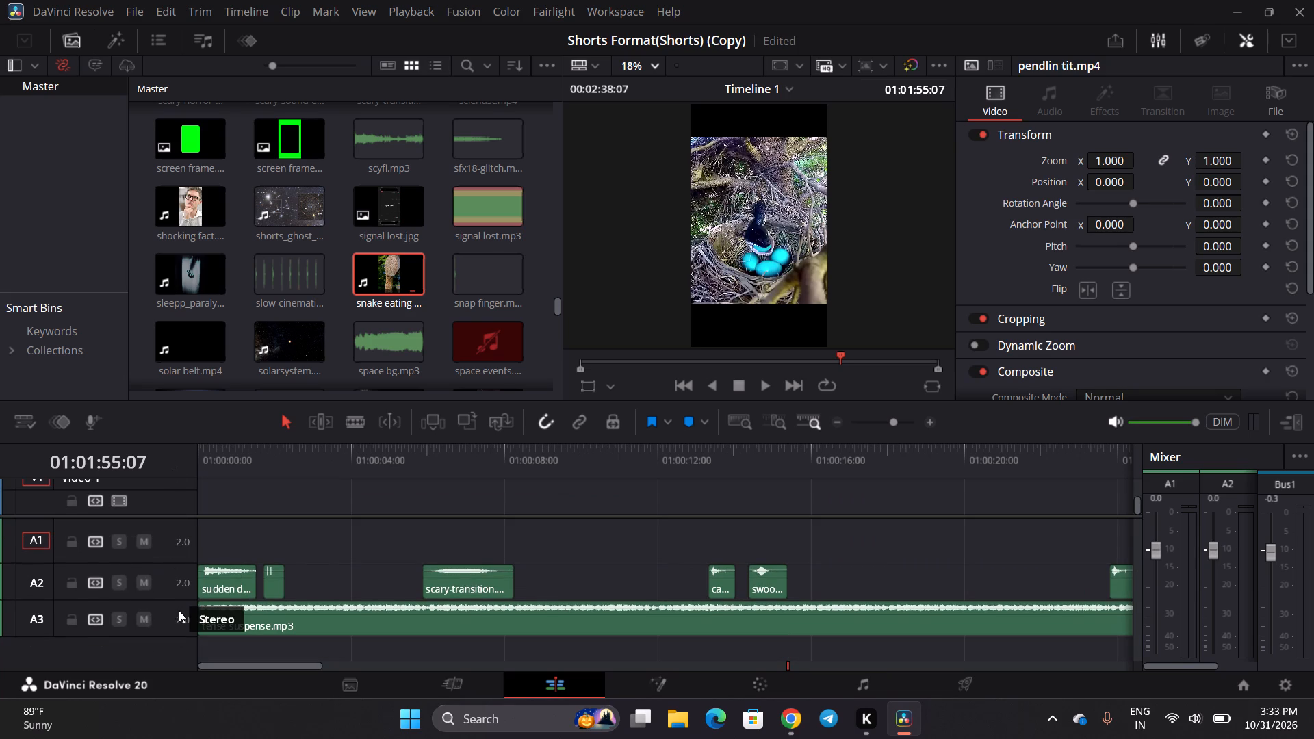
{"action": "left_click", "coordinate": [255, 624]}
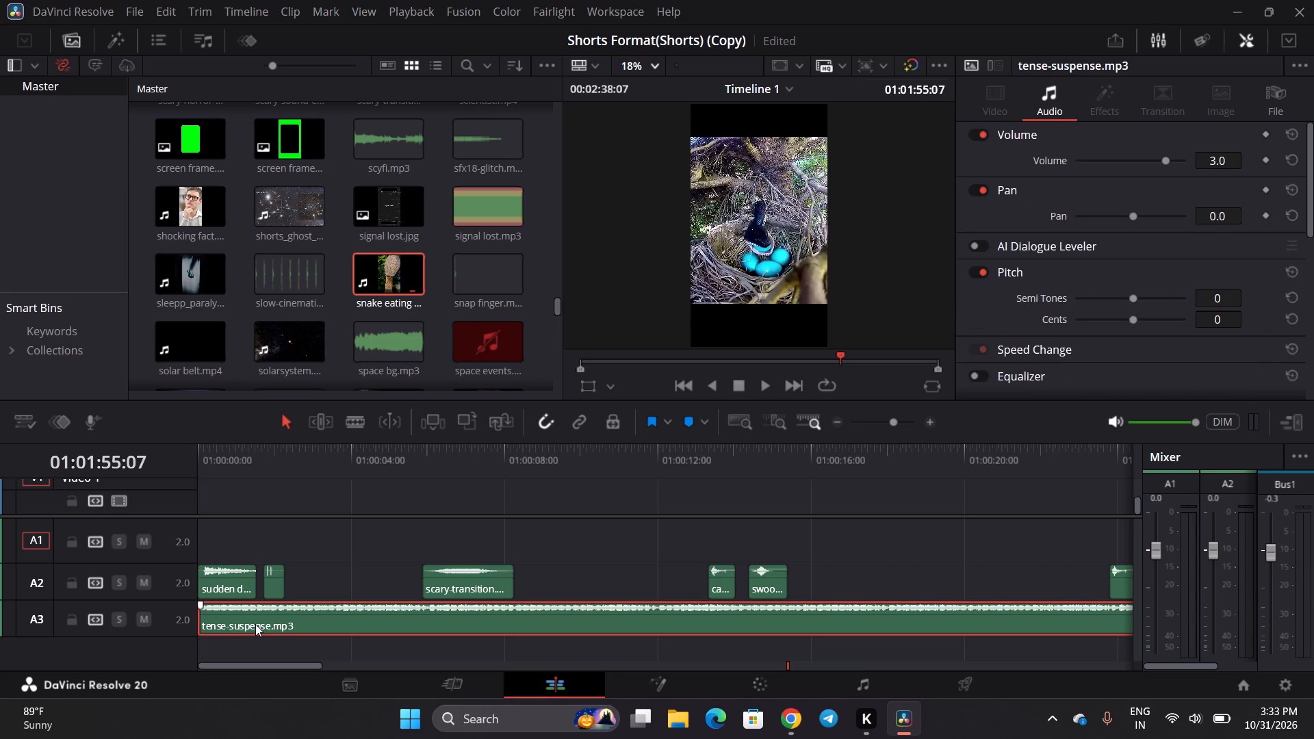
{"action": "left_click_drag", "start_coordinate": [255, 624], "coordinate": [331, 623]}
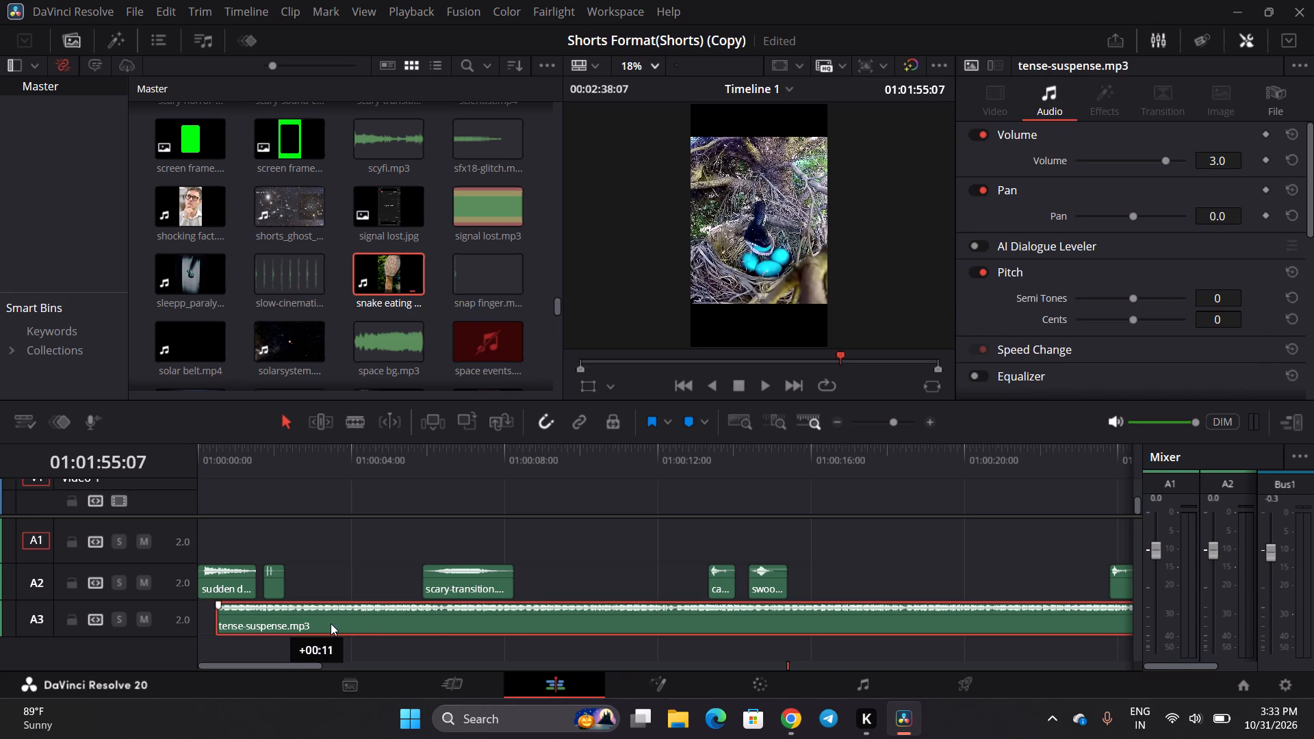
{"action": "left_click_drag", "start_coordinate": [331, 623], "coordinate": [390, 623]}
{"action": "left_click_drag", "start_coordinate": [318, 576], "coordinate": [230, 591]}
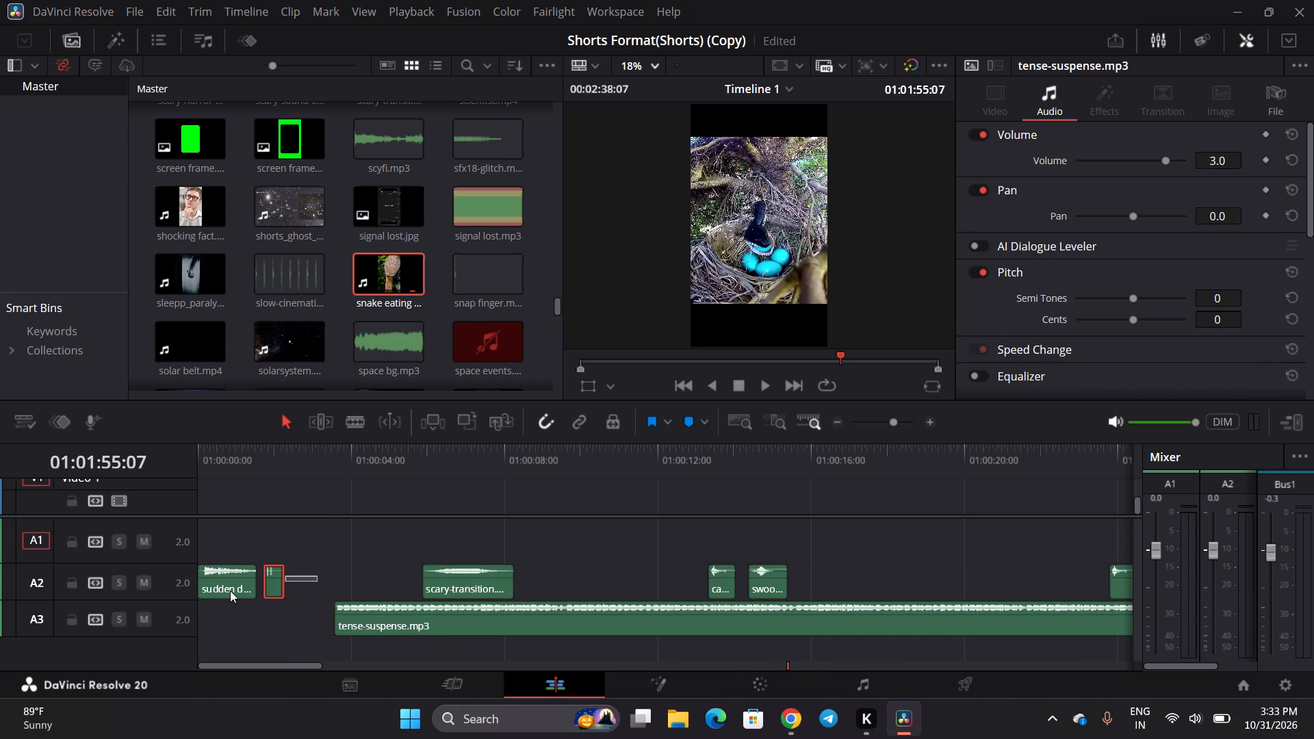
{"action": "left_click_drag", "start_coordinate": [230, 591], "coordinate": [236, 590]}
{"action": "left_click_drag", "start_coordinate": [226, 583], "coordinate": [226, 610]}
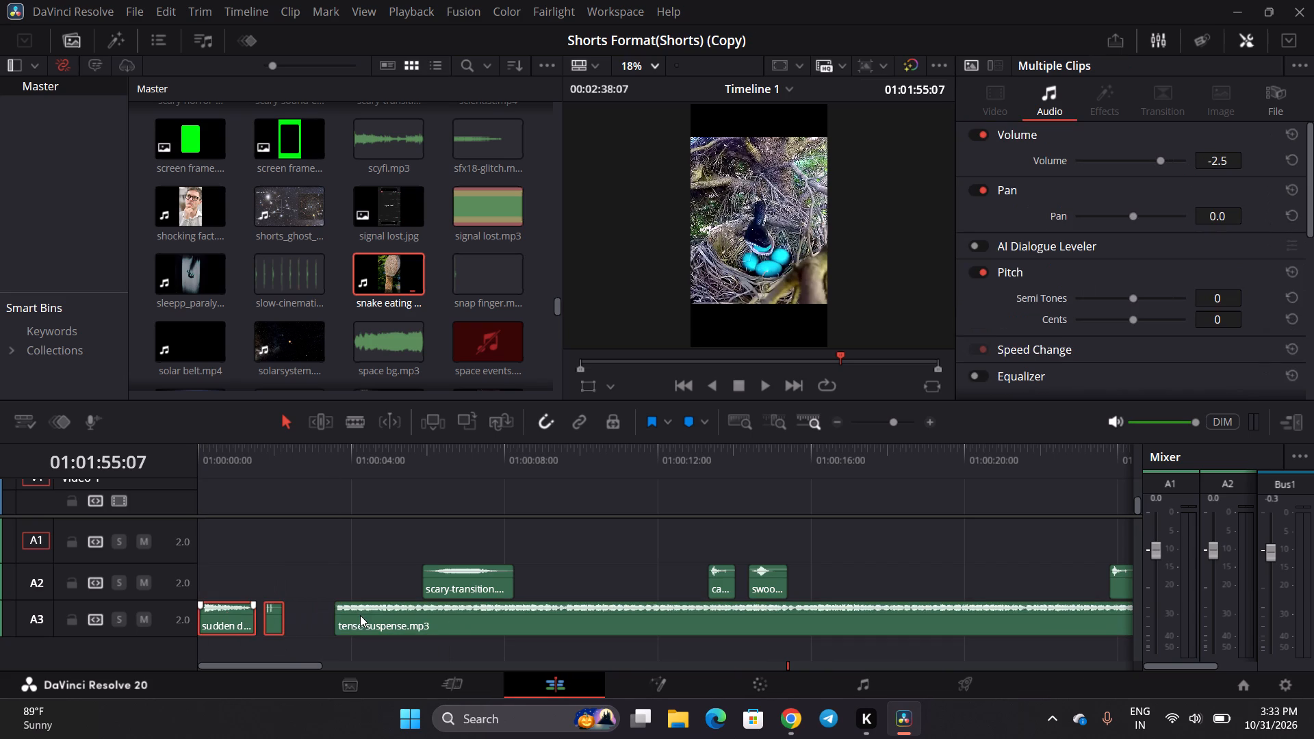
Delete the first tense-suspense.mp3 clip on track A3.
{"action": "left_click", "coordinate": [380, 622]}
{"action": "key", "text": "BackSpace"}
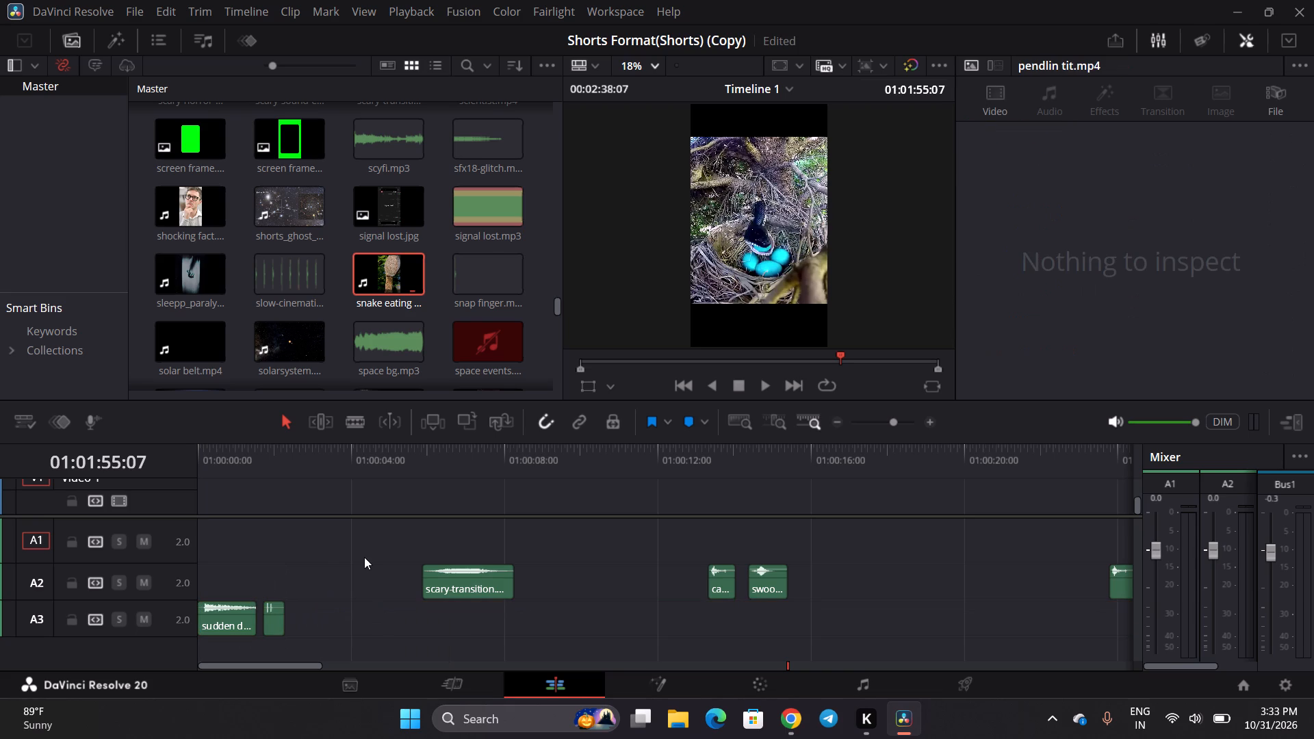
Move the A2 sound effects from scary-transition to tbooster.mp3, plus the remaining tense-suspense.mp3 clip on A3, down one audio track each.
{"action": "scroll", "coordinate": [361, 571], "scroll_direction": "left", "scroll_amount": 1}
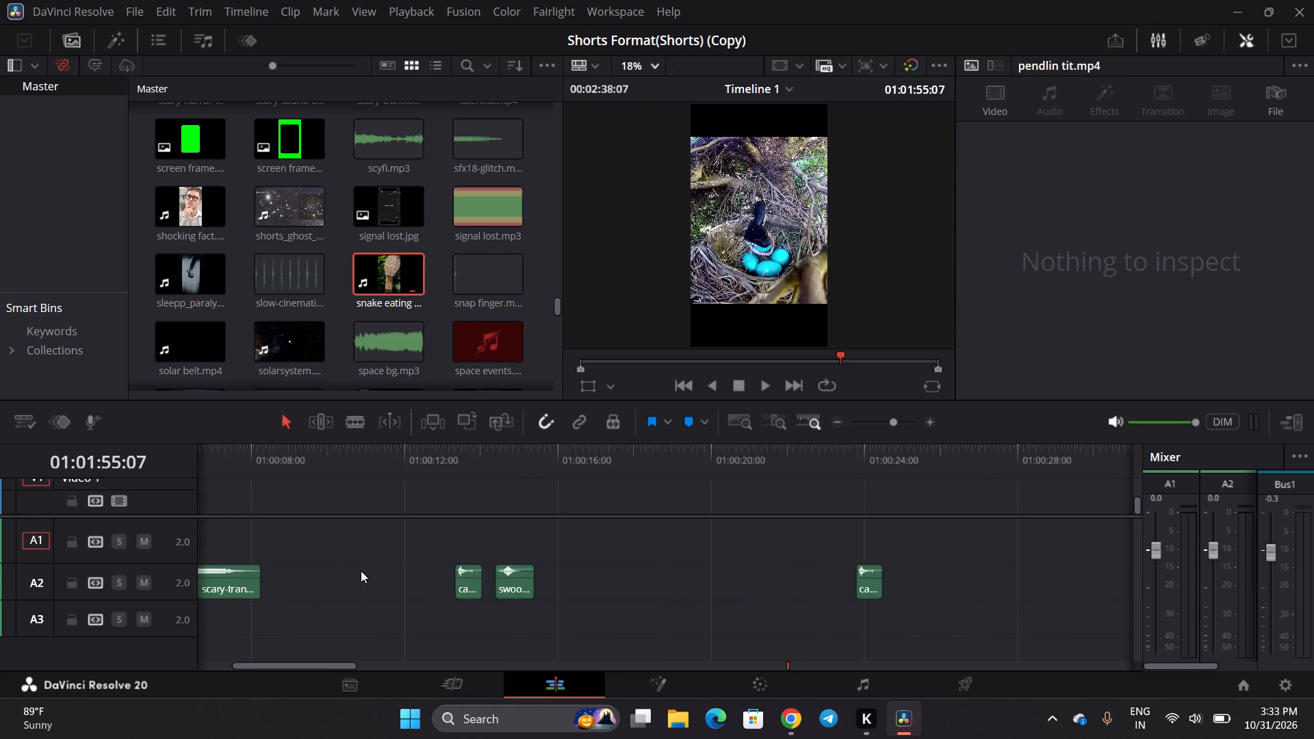
{"action": "left_click_drag", "start_coordinate": [361, 572], "coordinate": [859, 575]}
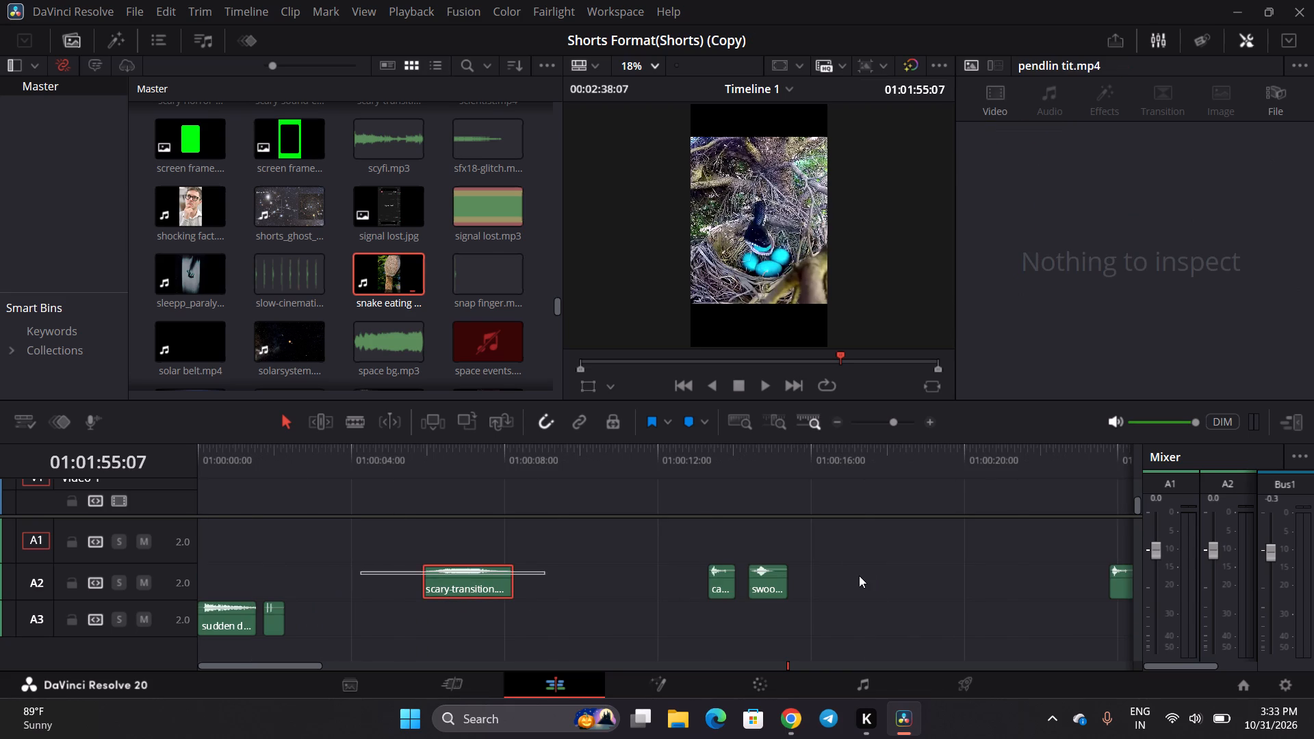
{"action": "left_click_drag", "start_coordinate": [859, 575], "coordinate": [1163, 579]}
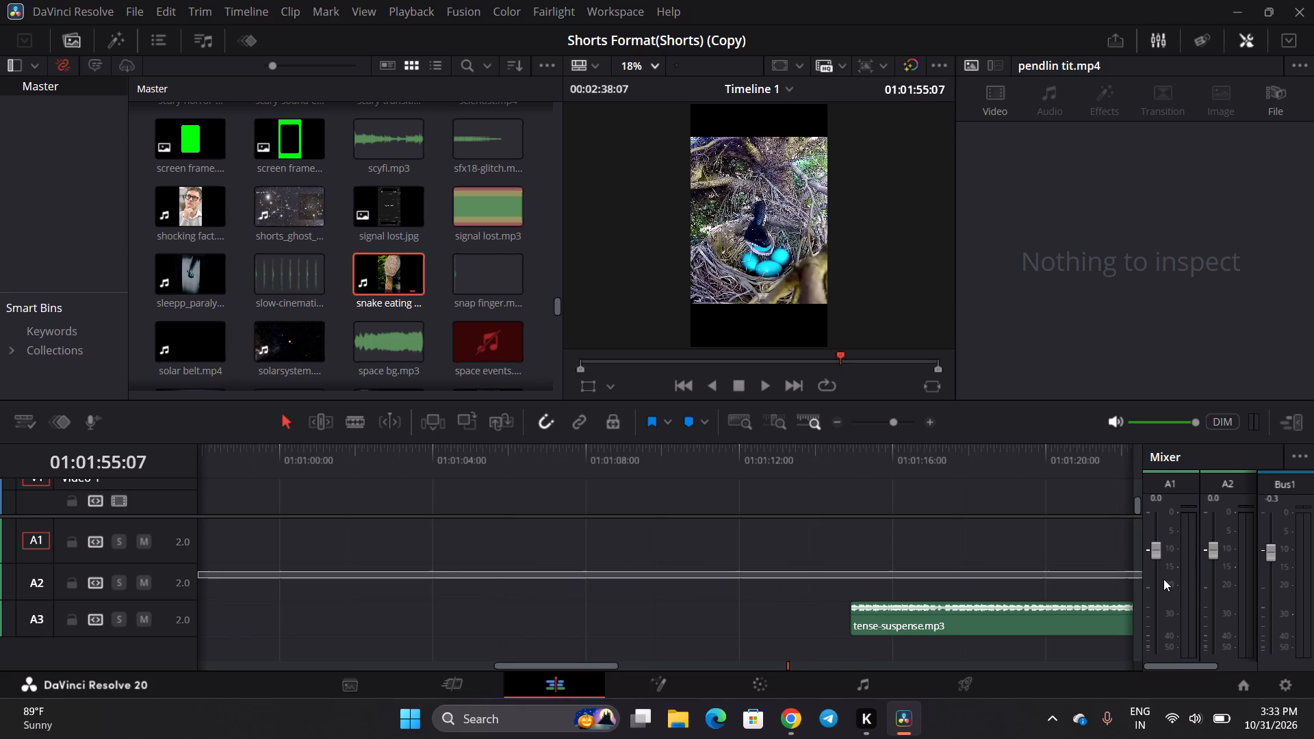
{"action": "left_click_drag", "start_coordinate": [1163, 579], "coordinate": [408, 627]}
{"action": "scroll", "coordinate": [407, 627], "scroll_direction": "right", "scroll_amount": 10}
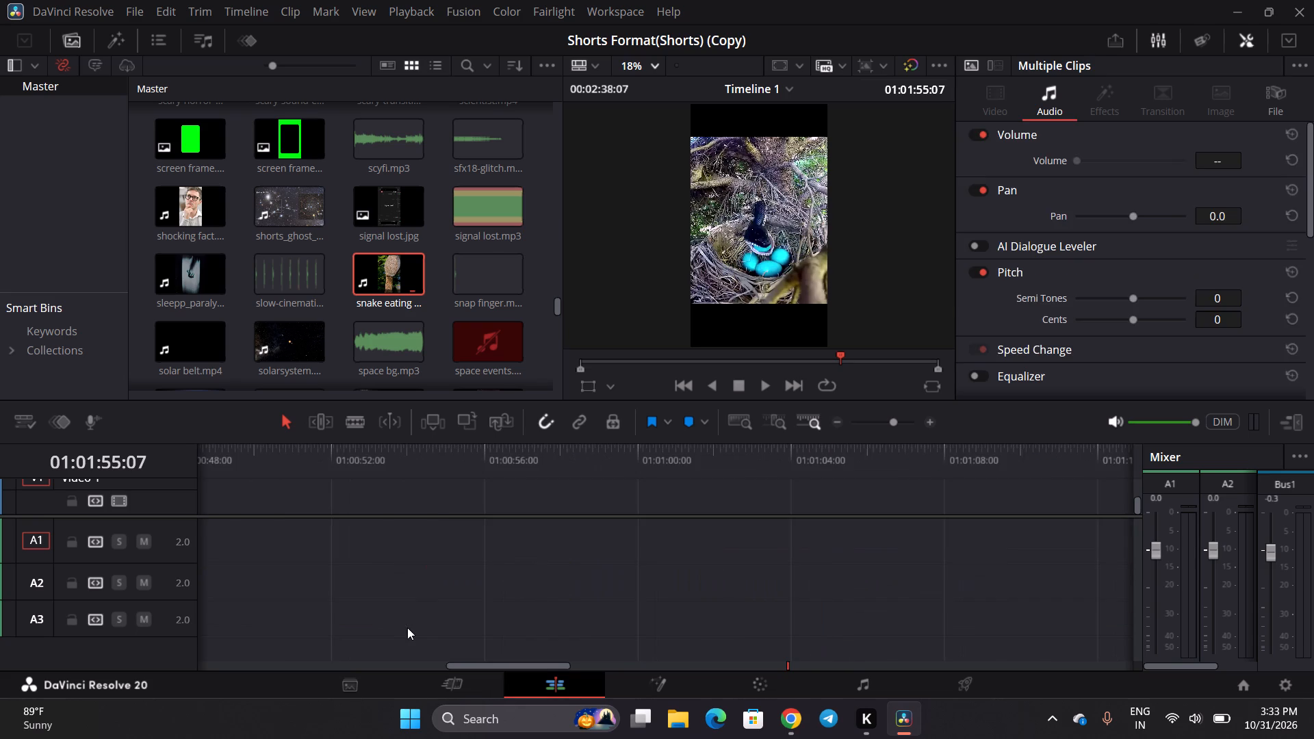
{"action": "scroll", "coordinate": [407, 627], "scroll_direction": "right", "scroll_amount": 10}
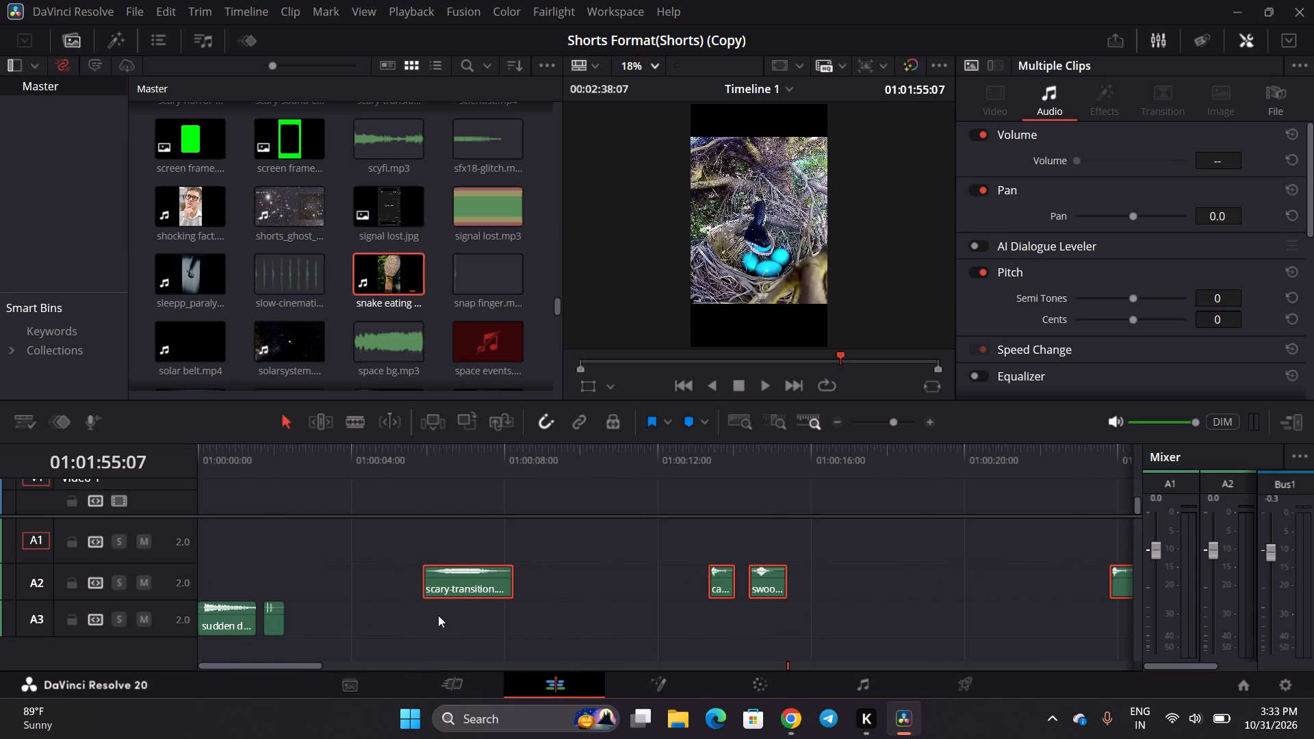
{"action": "left_click_drag", "start_coordinate": [448, 586], "coordinate": [433, 599]}
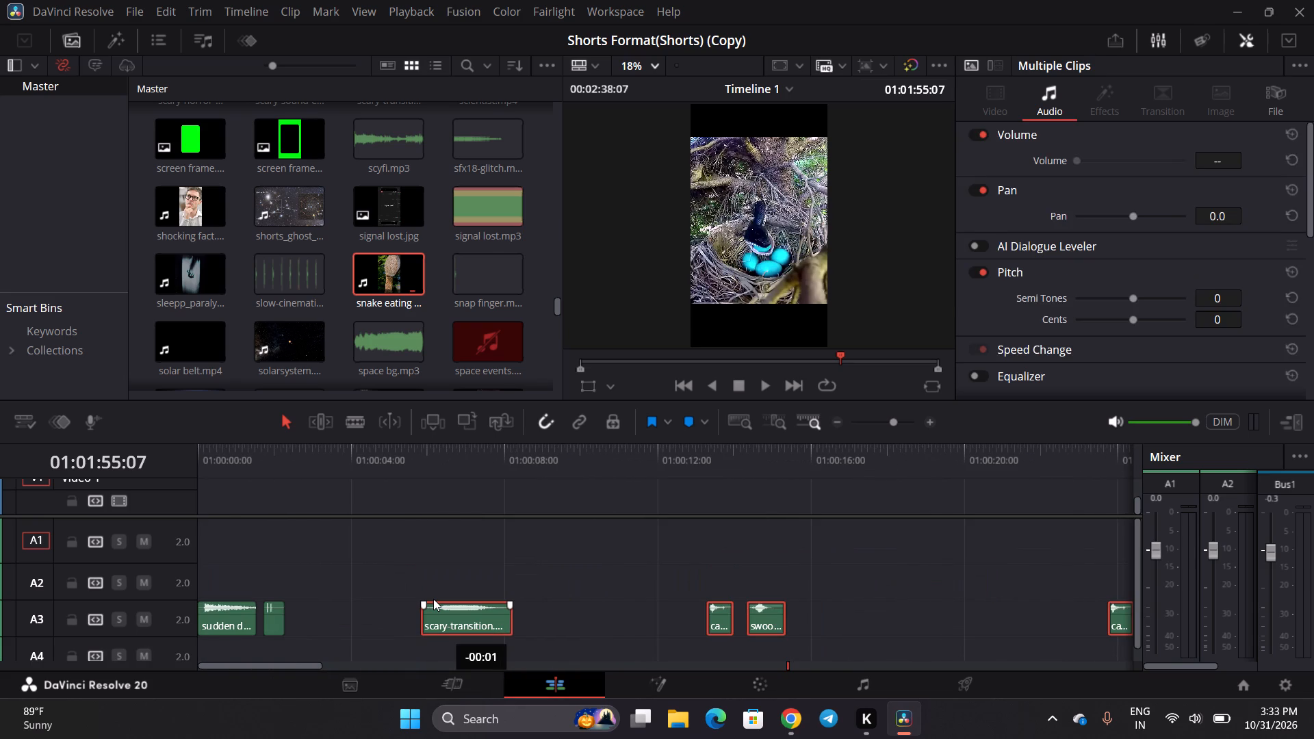
{"action": "left_click_drag", "start_coordinate": [433, 599], "coordinate": [442, 633]}
Delete audio track A4 together with the remaining tense-suspense.mp3 clip on it.
{"action": "scroll", "coordinate": [432, 592], "scroll_direction": "down", "scroll_amount": 2}
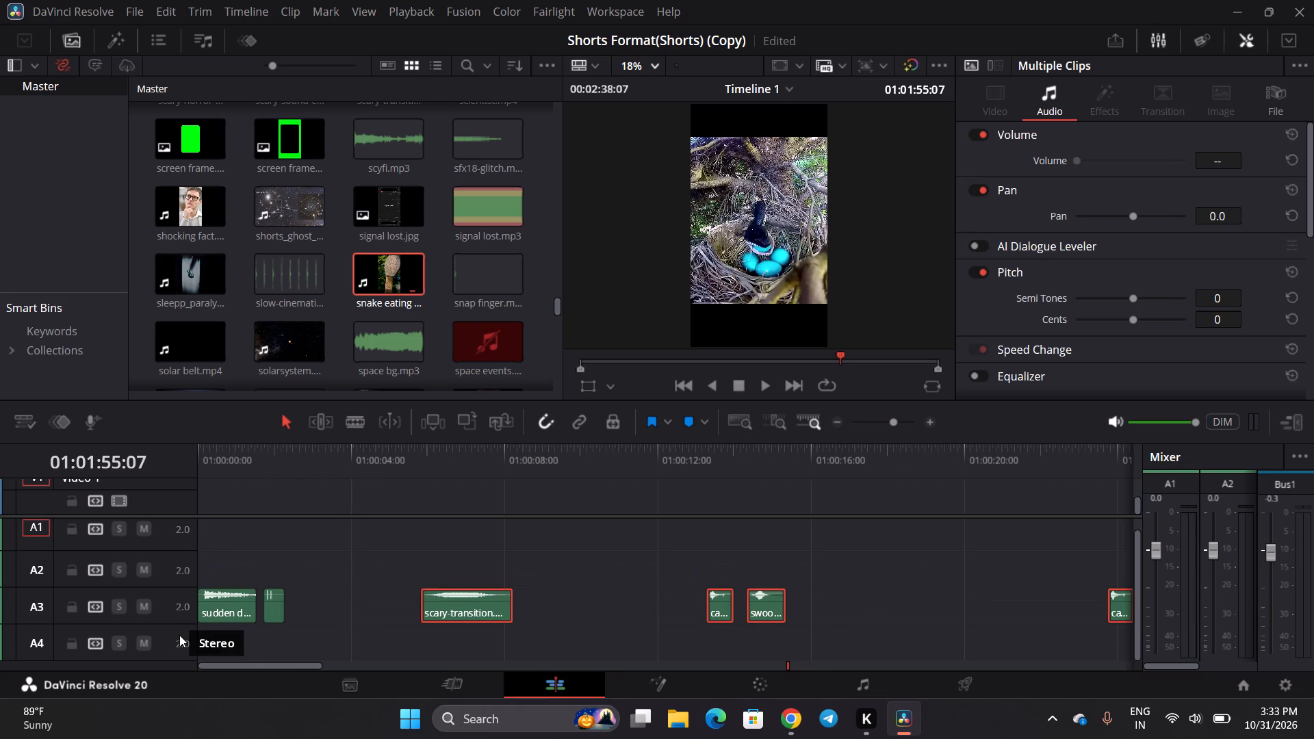
{"action": "scroll", "coordinate": [179, 635], "scroll_direction": "left", "scroll_amount": 8}
{"action": "scroll", "coordinate": [179, 635], "scroll_direction": "right", "scroll_amount": 7}
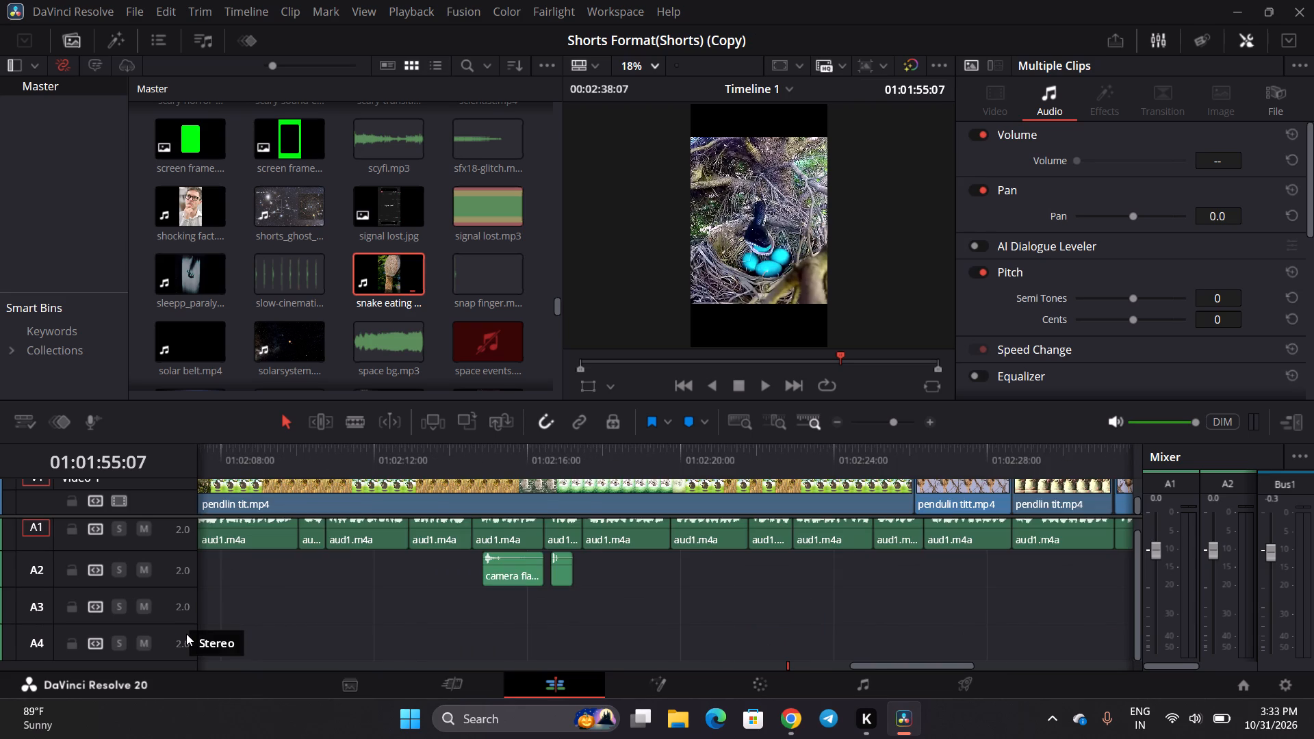
{"action": "scroll", "coordinate": [186, 634], "scroll_direction": "right", "scroll_amount": 5}
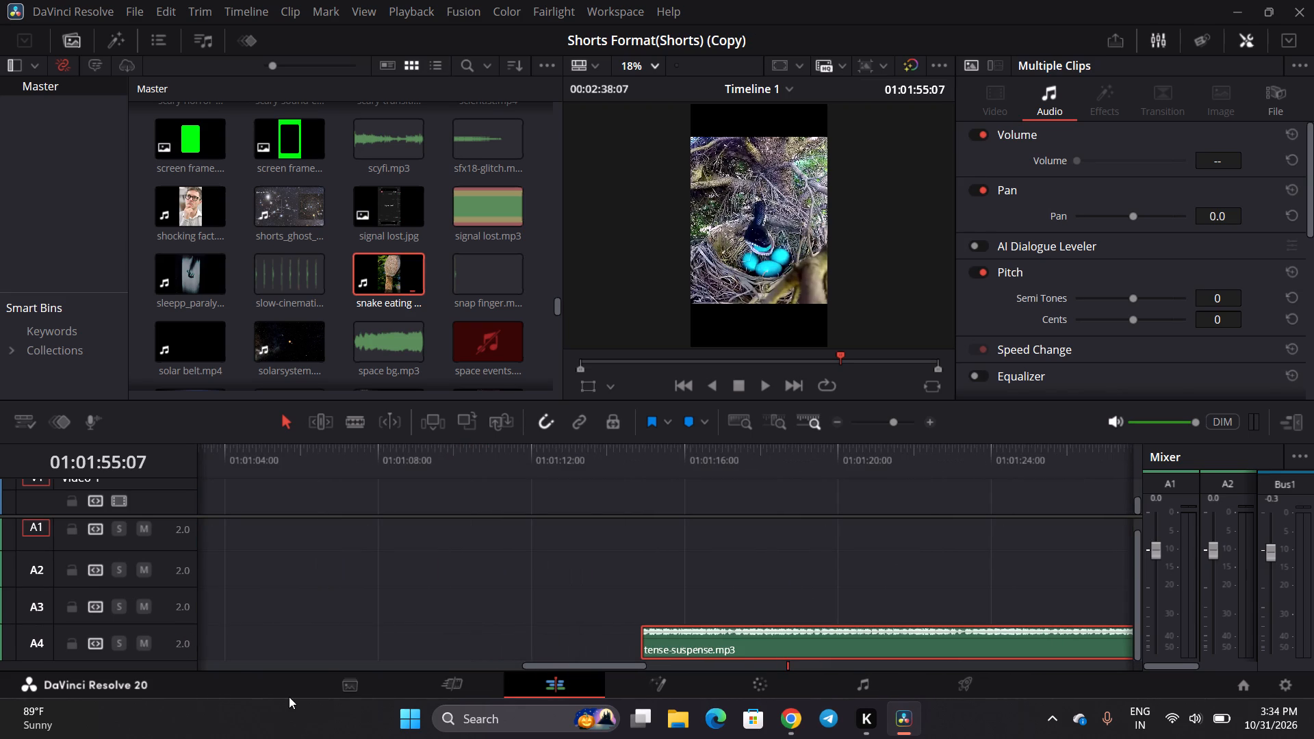
{"action": "left_click", "coordinate": [344, 641]}
{"action": "scroll", "coordinate": [344, 641], "scroll_direction": "right", "scroll_amount": 7}
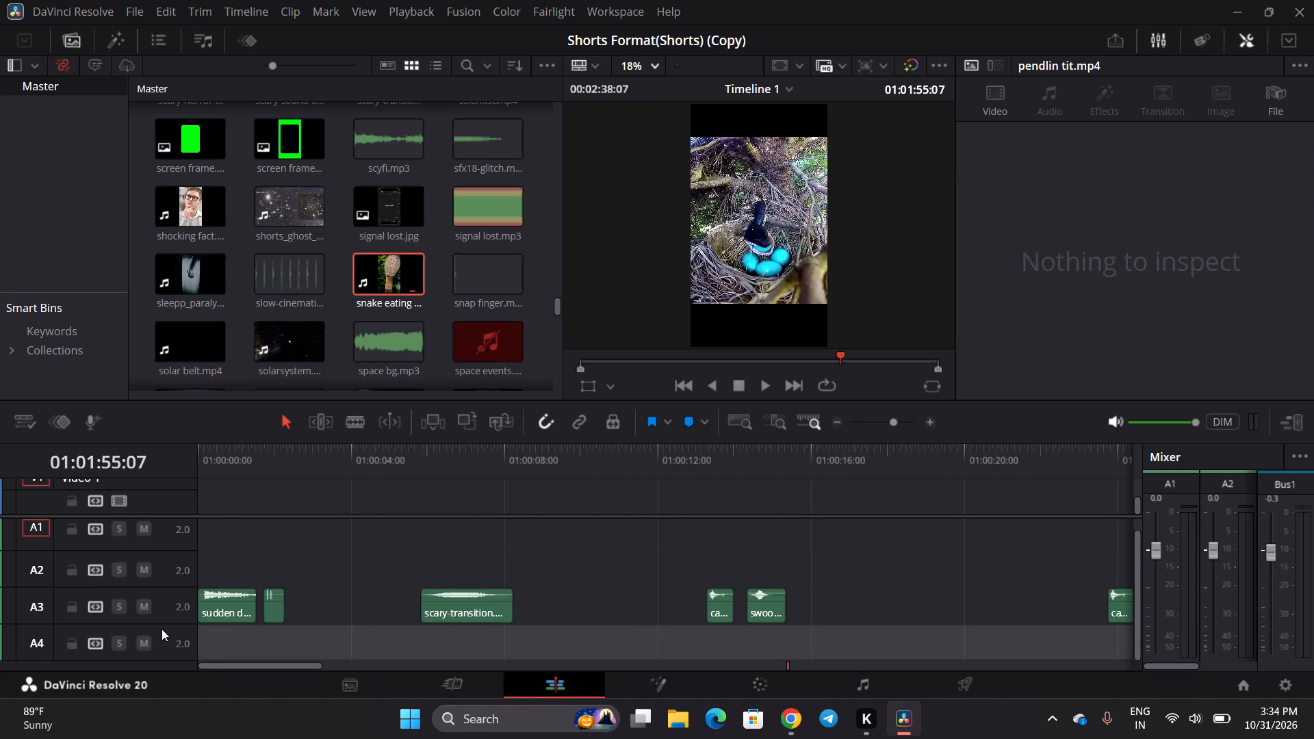
{"action": "right_click", "coordinate": [162, 629]}
{"action": "left_click", "coordinate": [231, 533]}
Move the edited nest section on V1, A1 and A2, with all its clips, 01:45:14 earlier to the timeline start.
{"action": "scroll", "coordinate": [413, 577], "scroll_direction": "left", "scroll_amount": 4}
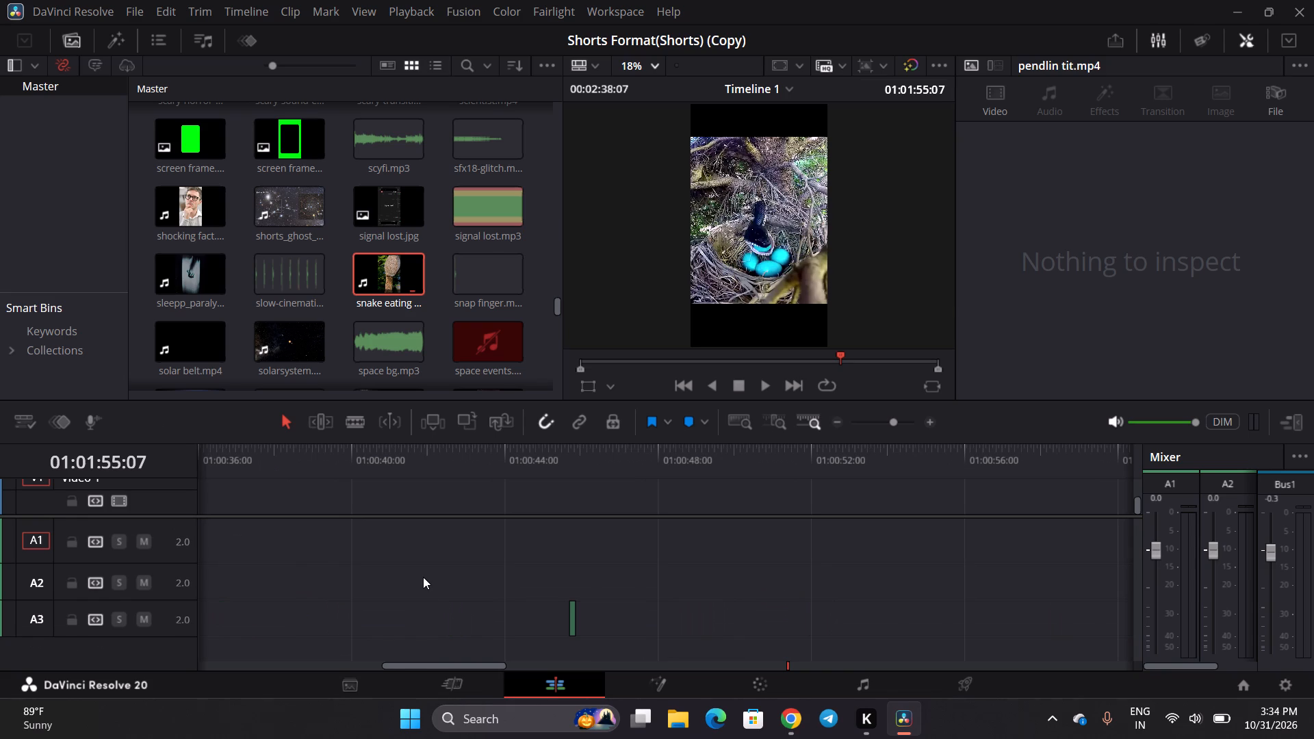
{"action": "scroll", "coordinate": [424, 577], "scroll_direction": "left", "scroll_amount": 1}
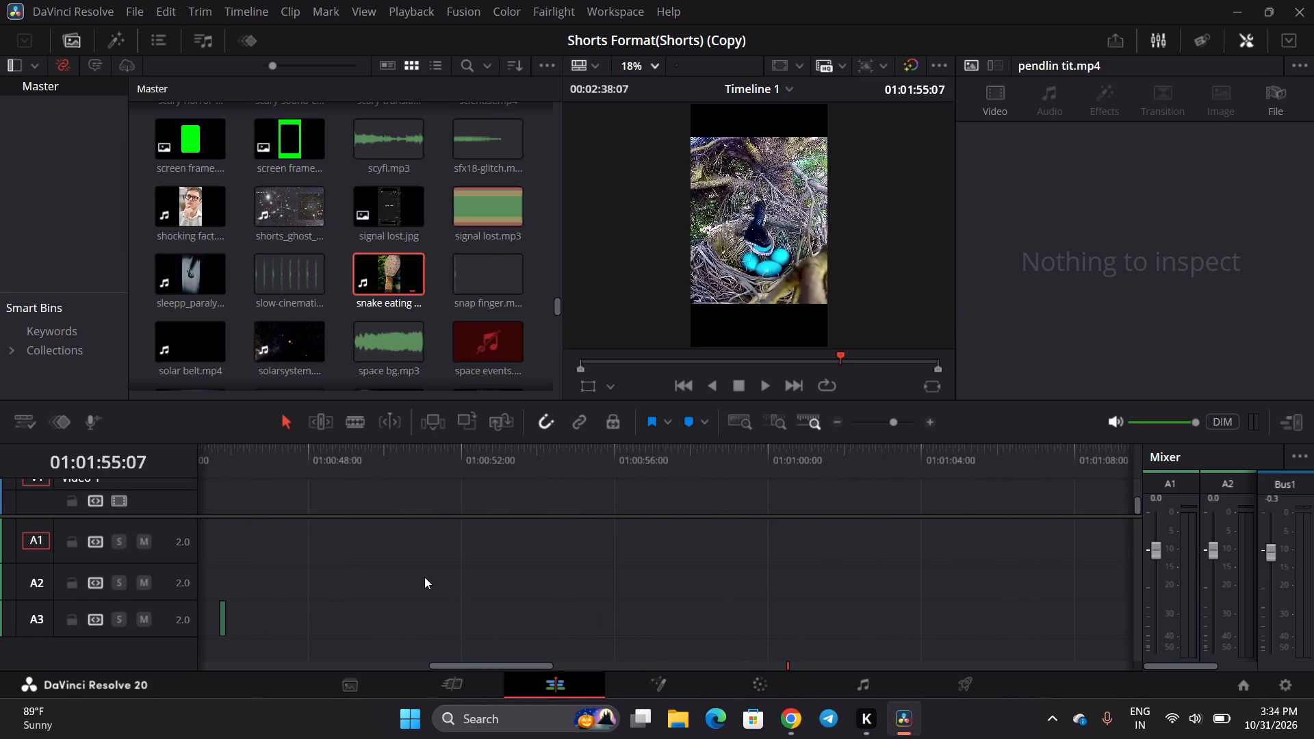
{"action": "scroll", "coordinate": [424, 577], "scroll_direction": "left", "scroll_amount": 1}
{"action": "scroll", "coordinate": [385, 533], "scroll_direction": "up", "scroll_amount": 4}
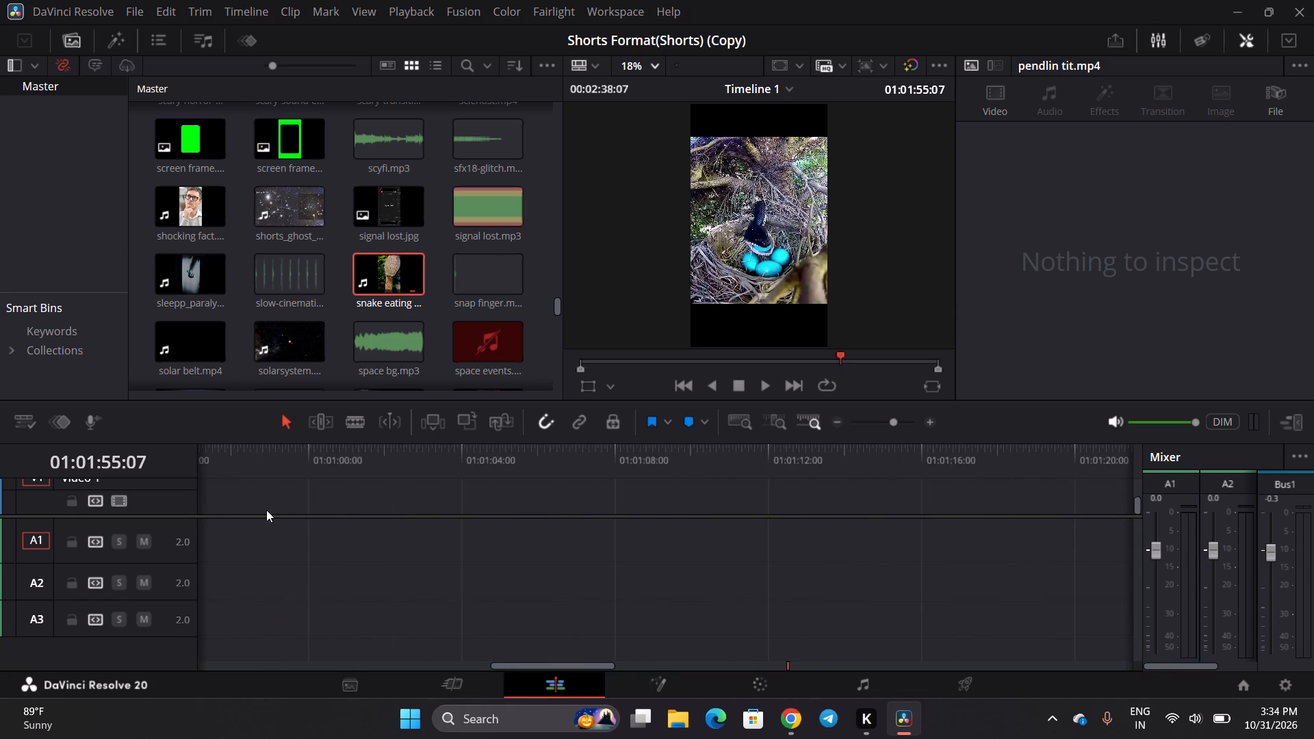
{"action": "left_click_drag", "start_coordinate": [174, 516], "coordinate": [180, 549]}
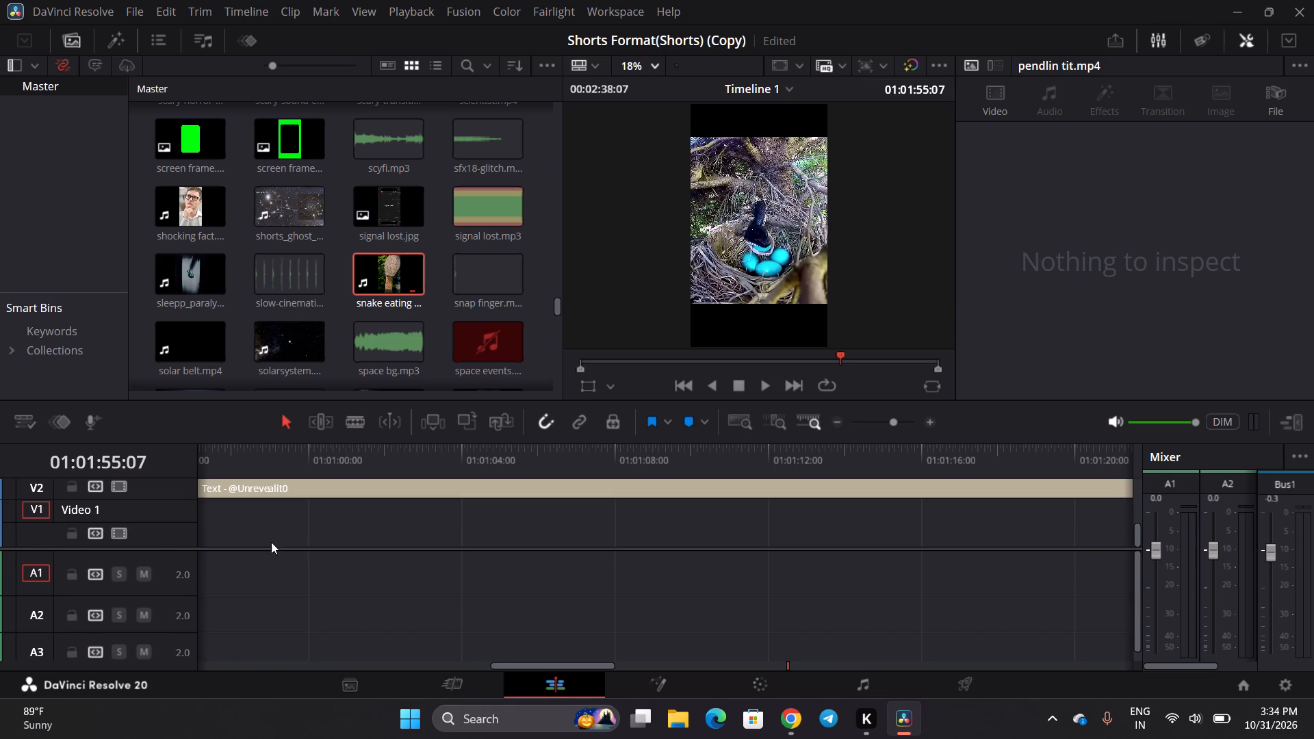
{"action": "scroll", "coordinate": [532, 508], "scroll_direction": "up", "scroll_amount": 3}
{"action": "scroll", "coordinate": [532, 508], "scroll_direction": "down", "scroll_amount": 3}
{"action": "scroll", "coordinate": [368, 543], "scroll_direction": "right", "scroll_amount": 5}
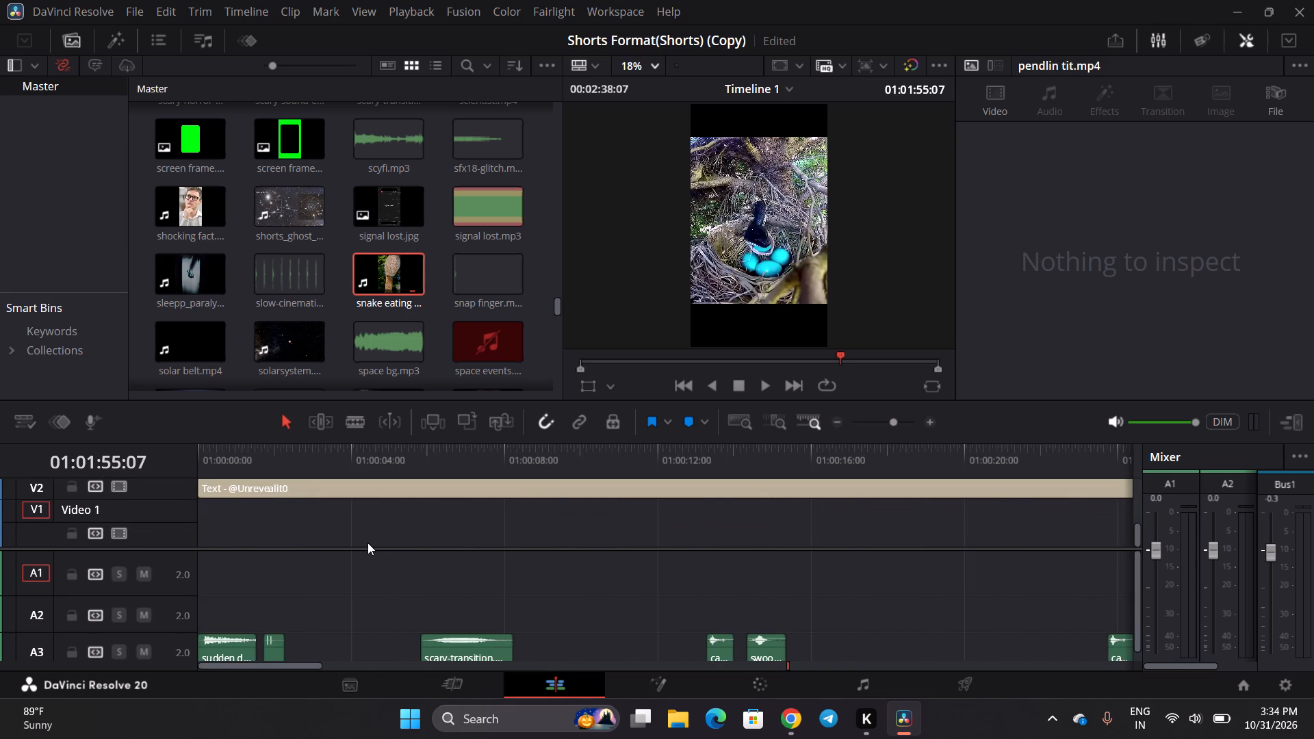
{"action": "scroll", "coordinate": [368, 543], "scroll_direction": "right", "scroll_amount": 13}
{"action": "scroll", "coordinate": [368, 543], "scroll_direction": "left", "scroll_amount": 6}
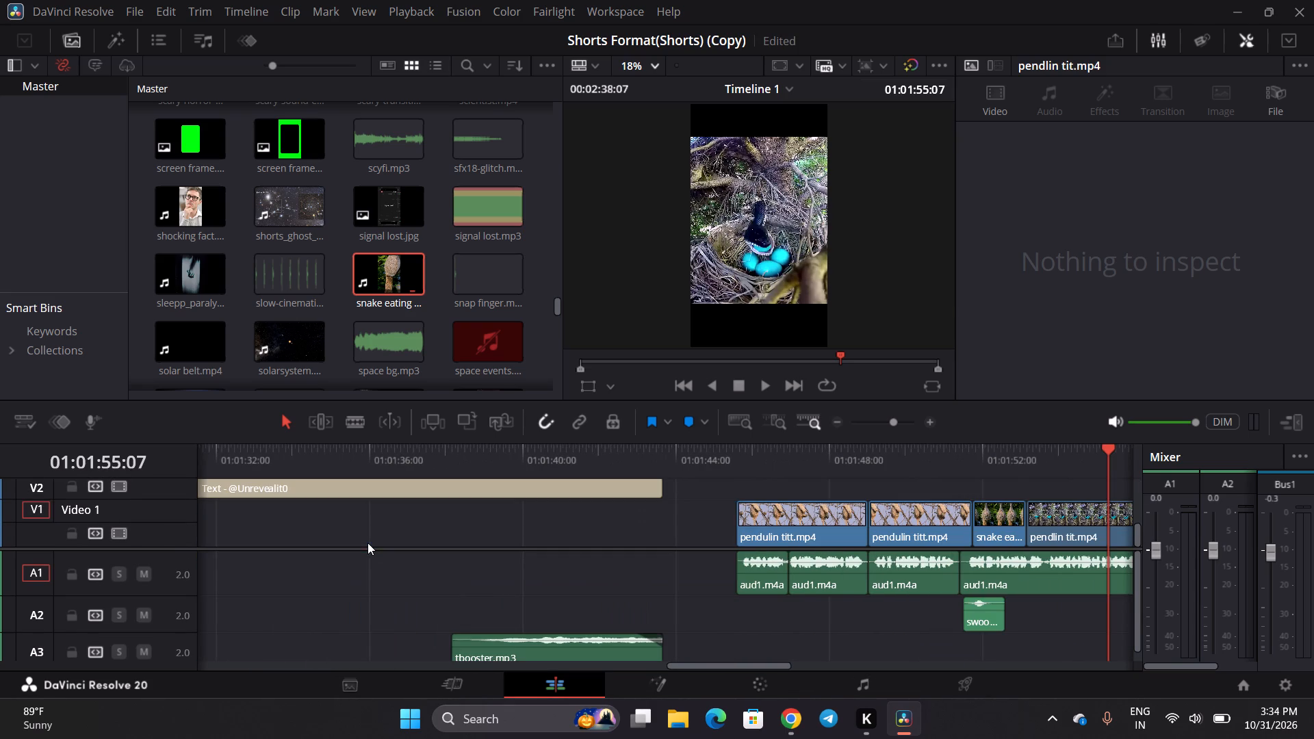
{"action": "left_click_drag", "start_coordinate": [688, 508], "coordinate": [766, 523]}
{"action": "left_click_drag", "start_coordinate": [766, 523], "coordinate": [1143, 612]}
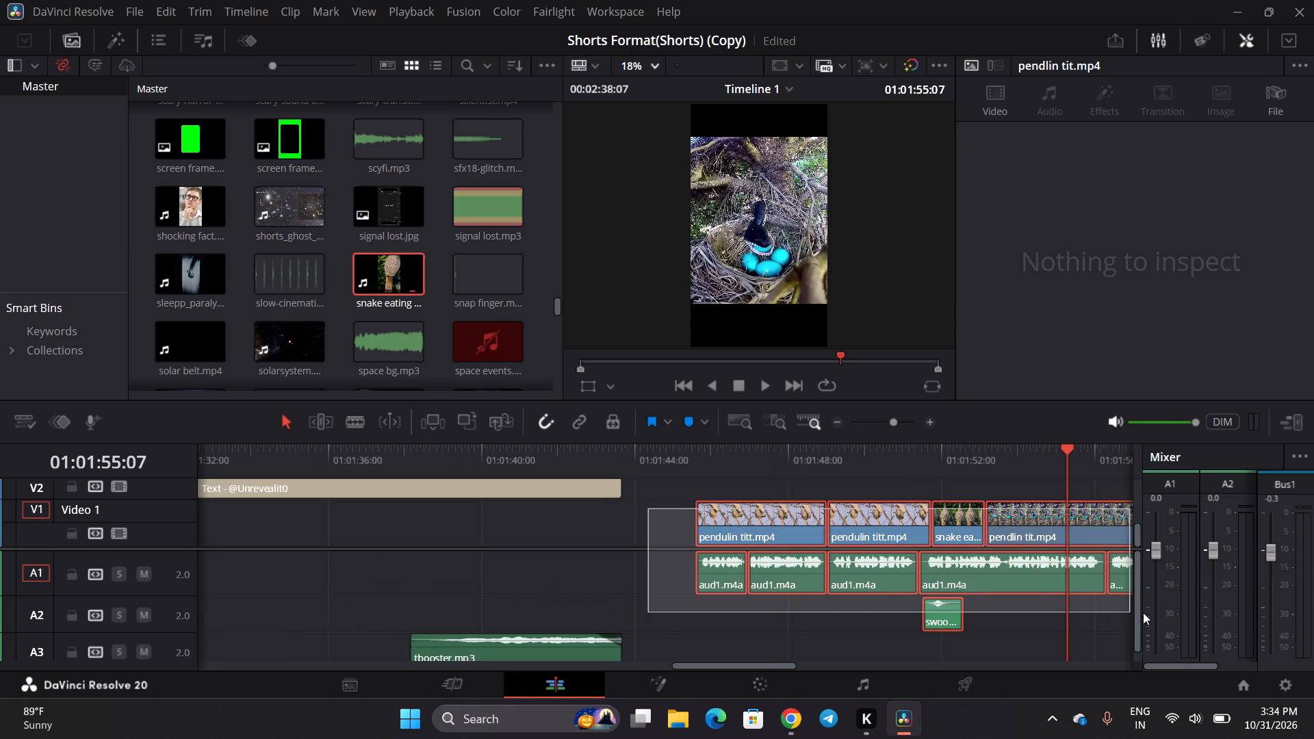
{"action": "left_click_drag", "start_coordinate": [1143, 612], "coordinate": [1150, 613]}
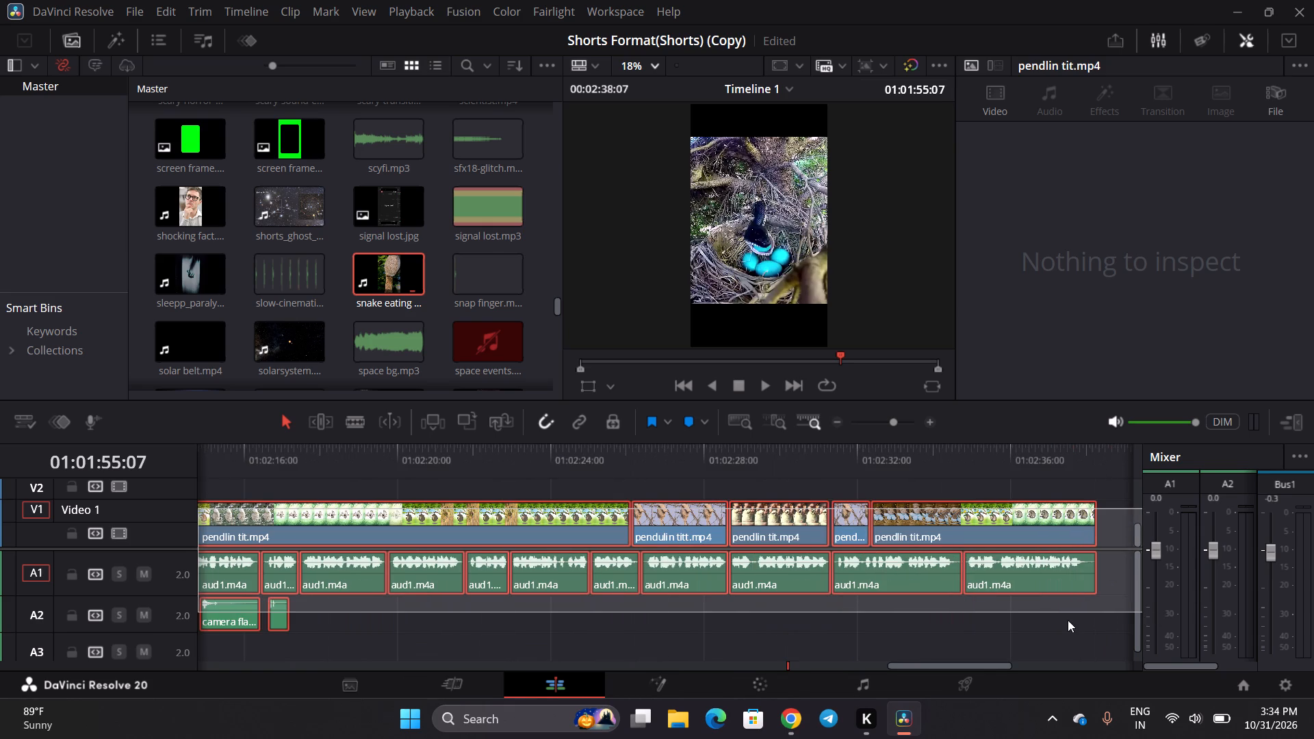
{"action": "scroll", "coordinate": [1045, 614], "scroll_direction": "left", "scroll_amount": 1}
{"action": "scroll", "coordinate": [1045, 614], "scroll_direction": "right", "scroll_amount": 2}
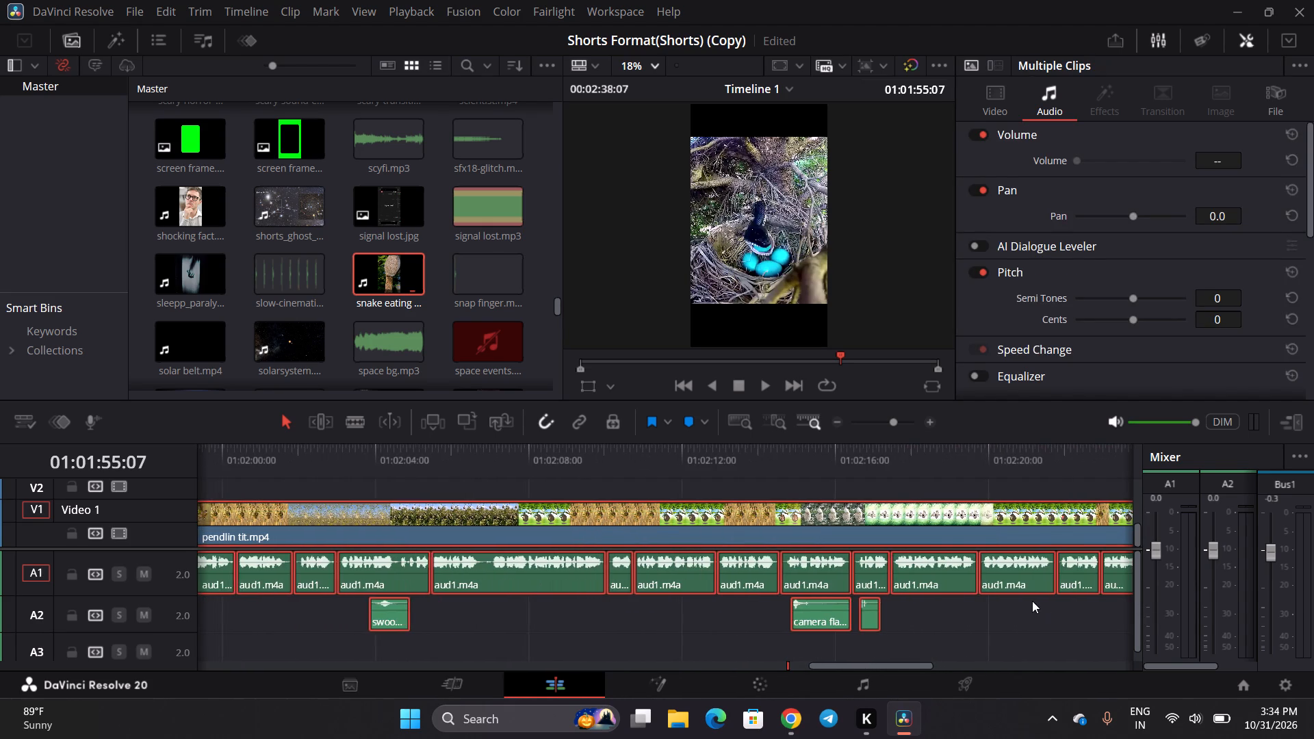
{"action": "scroll", "coordinate": [1032, 601], "scroll_direction": "right", "scroll_amount": 2}
{"action": "left_click_drag", "start_coordinate": [847, 575], "coordinate": [712, 575]}
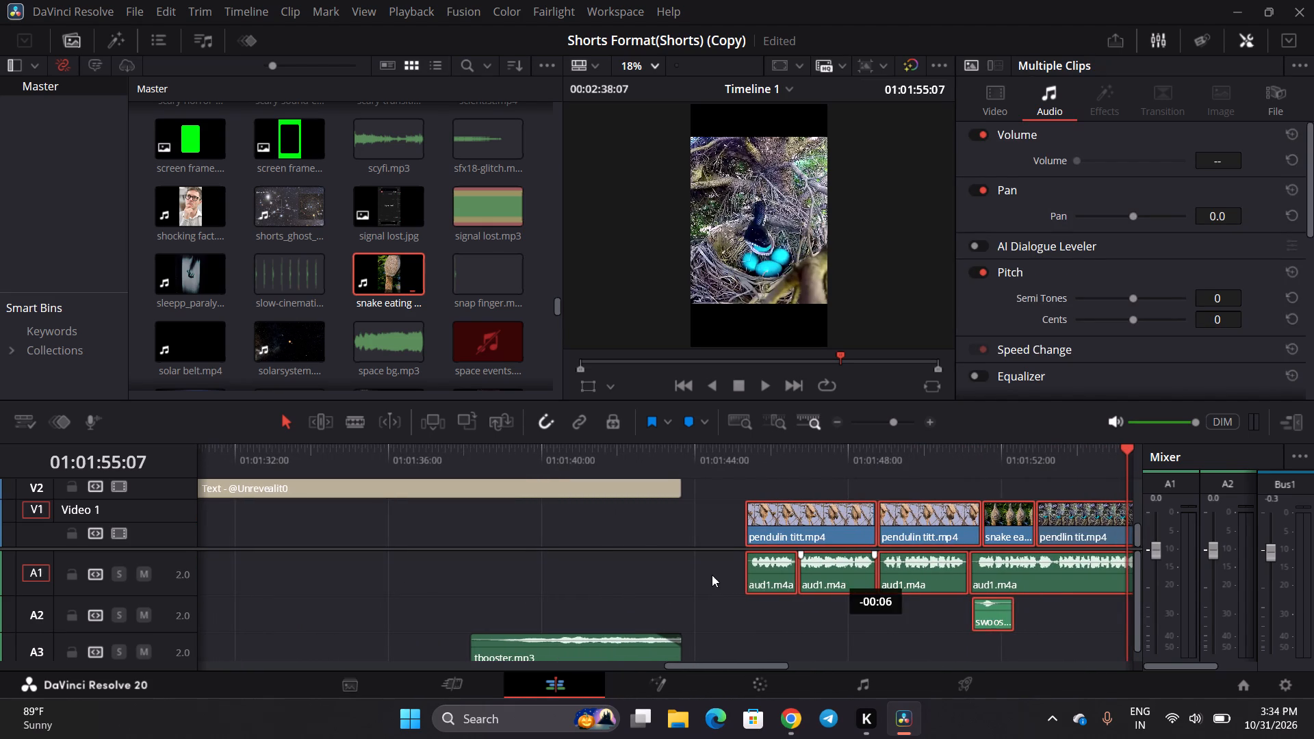
{"action": "left_click_drag", "start_coordinate": [712, 575], "coordinate": [148, 559]}
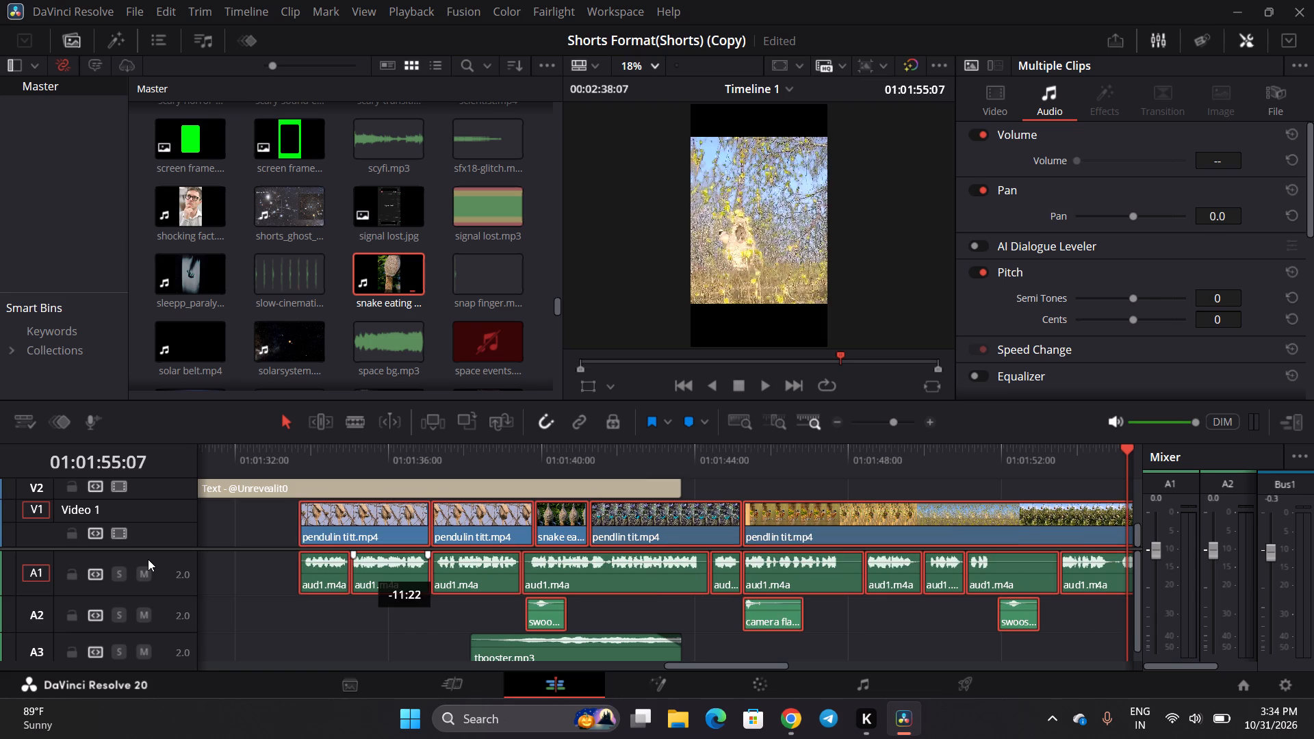
{"action": "left_click_drag", "start_coordinate": [148, 559], "coordinate": [92, 572]}
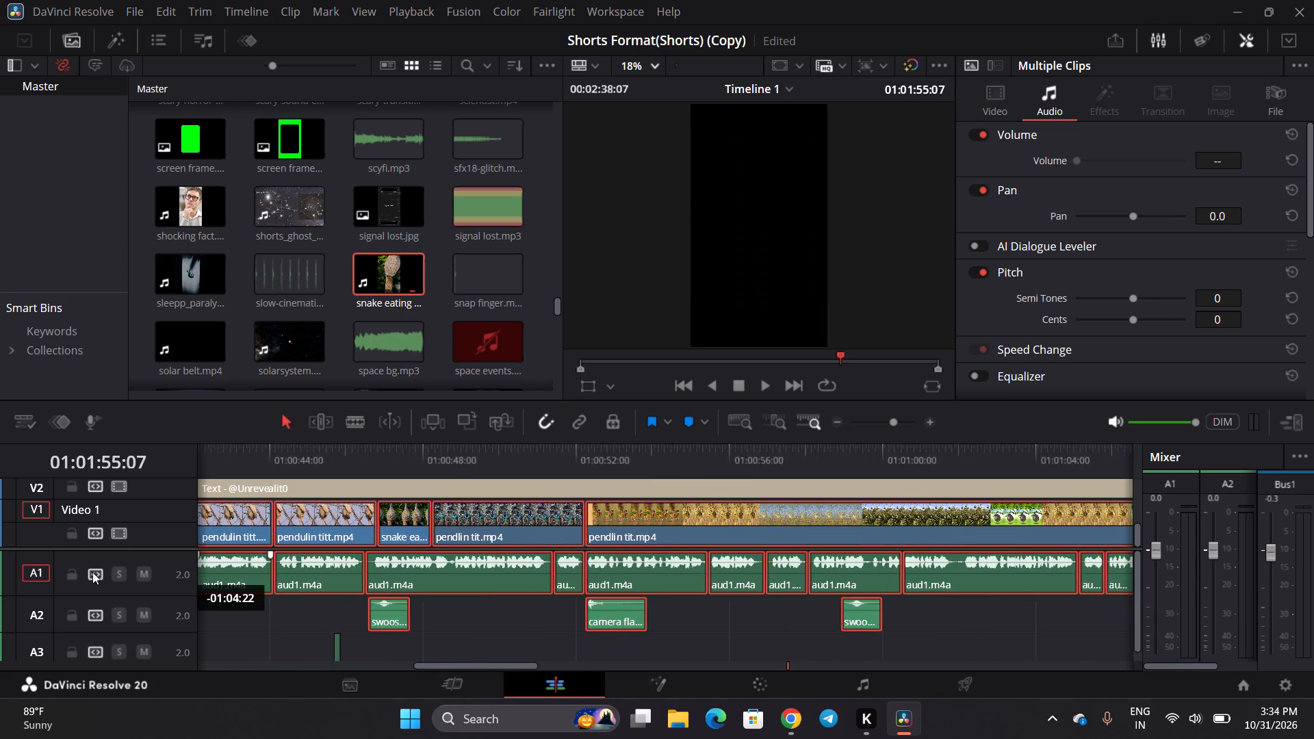
{"action": "left_click_drag", "start_coordinate": [92, 572], "coordinate": [96, 572]}
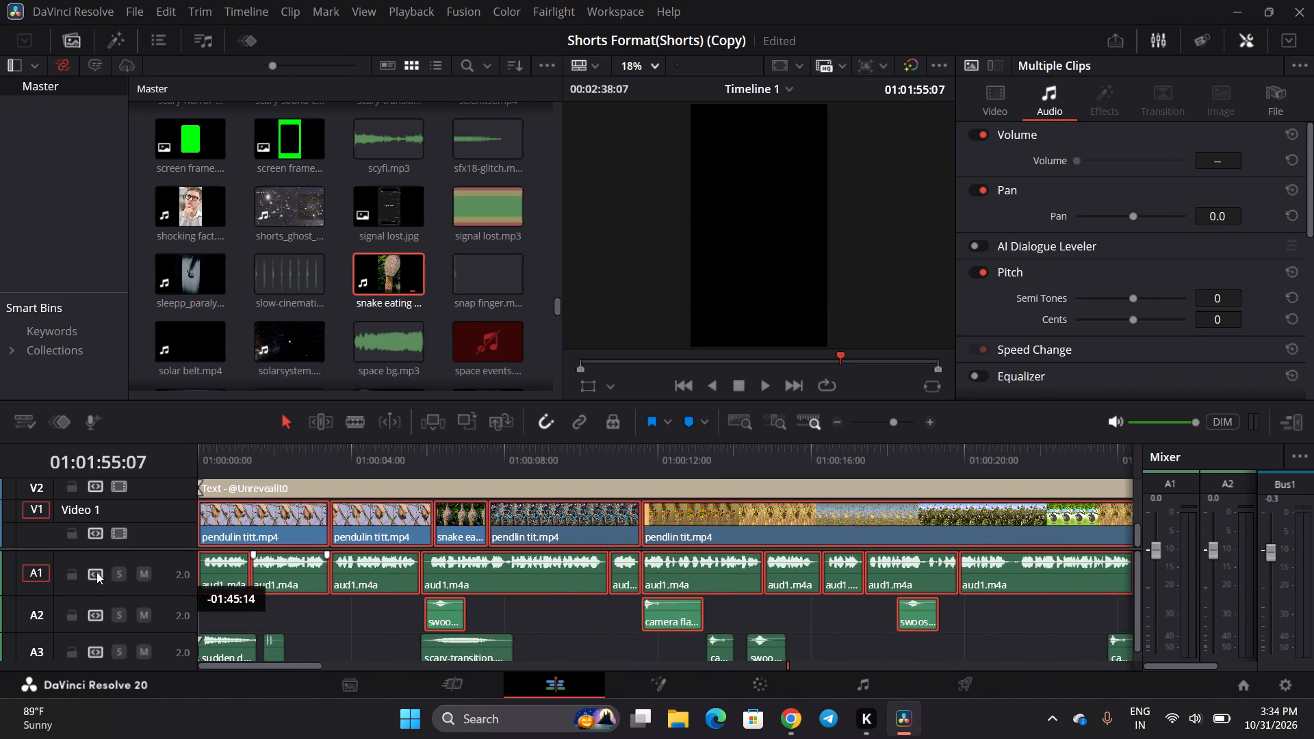
{"action": "scroll", "coordinate": [339, 596], "scroll_direction": "right", "scroll_amount": 2}
{"action": "left_click_drag", "start_coordinate": [298, 580], "coordinate": [278, 580]}
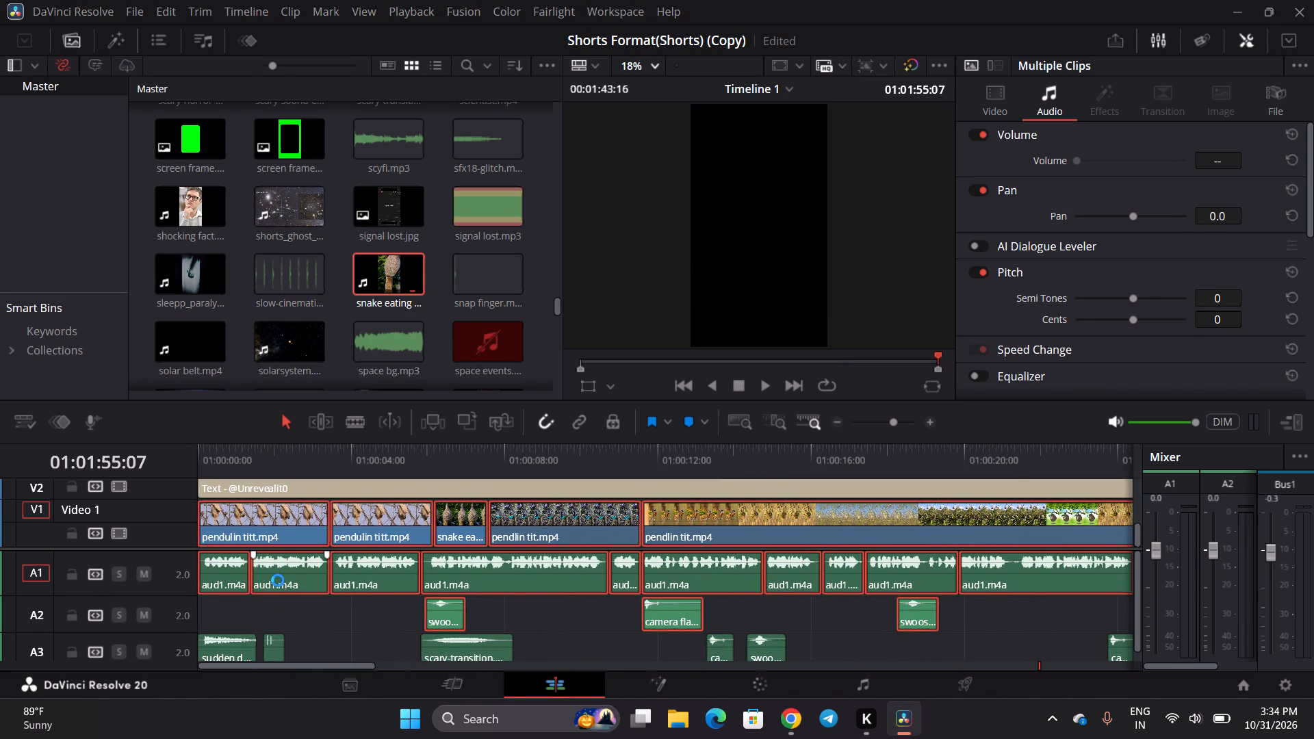
{"action": "scroll", "coordinate": [543, 594], "scroll_direction": "left", "scroll_amount": 3}
{"action": "scroll", "coordinate": [647, 591], "scroll_direction": "left", "scroll_amount": 1}
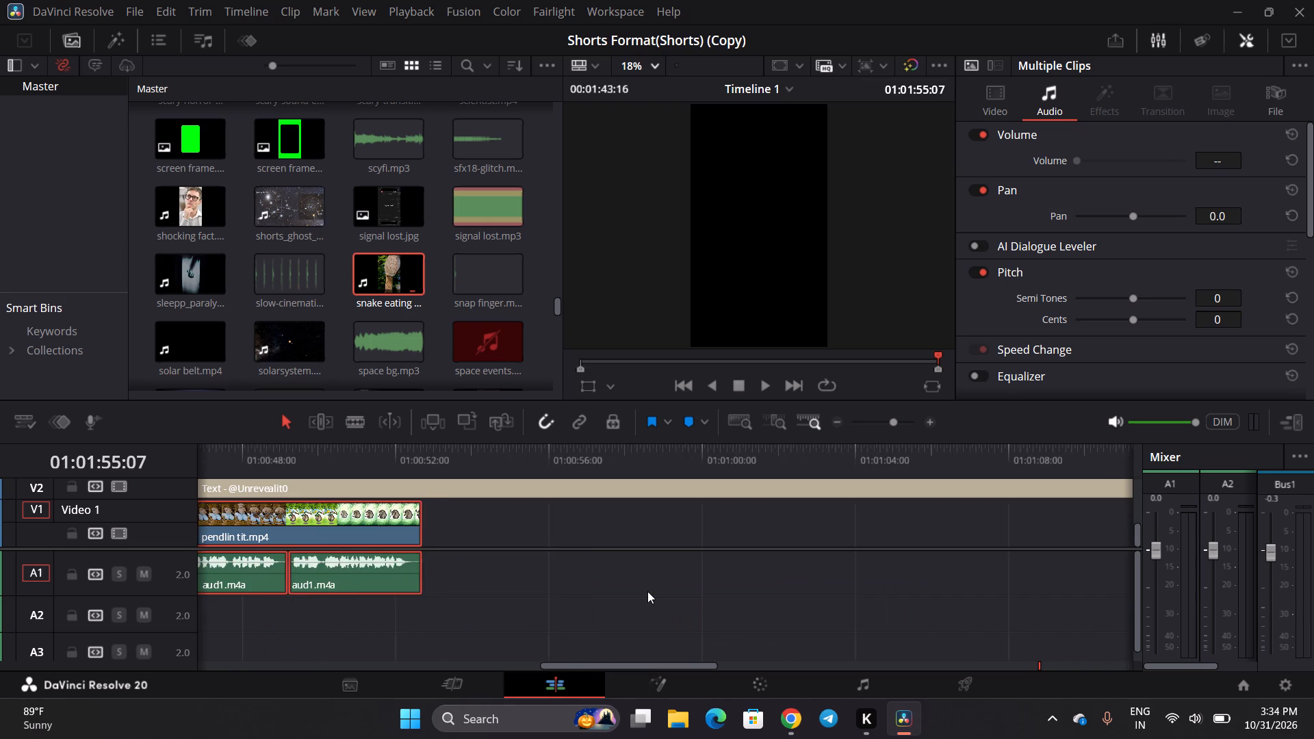
{"action": "scroll", "coordinate": [647, 591], "scroll_direction": "left", "scroll_amount": 1}
{"action": "left_click", "coordinate": [647, 591]}
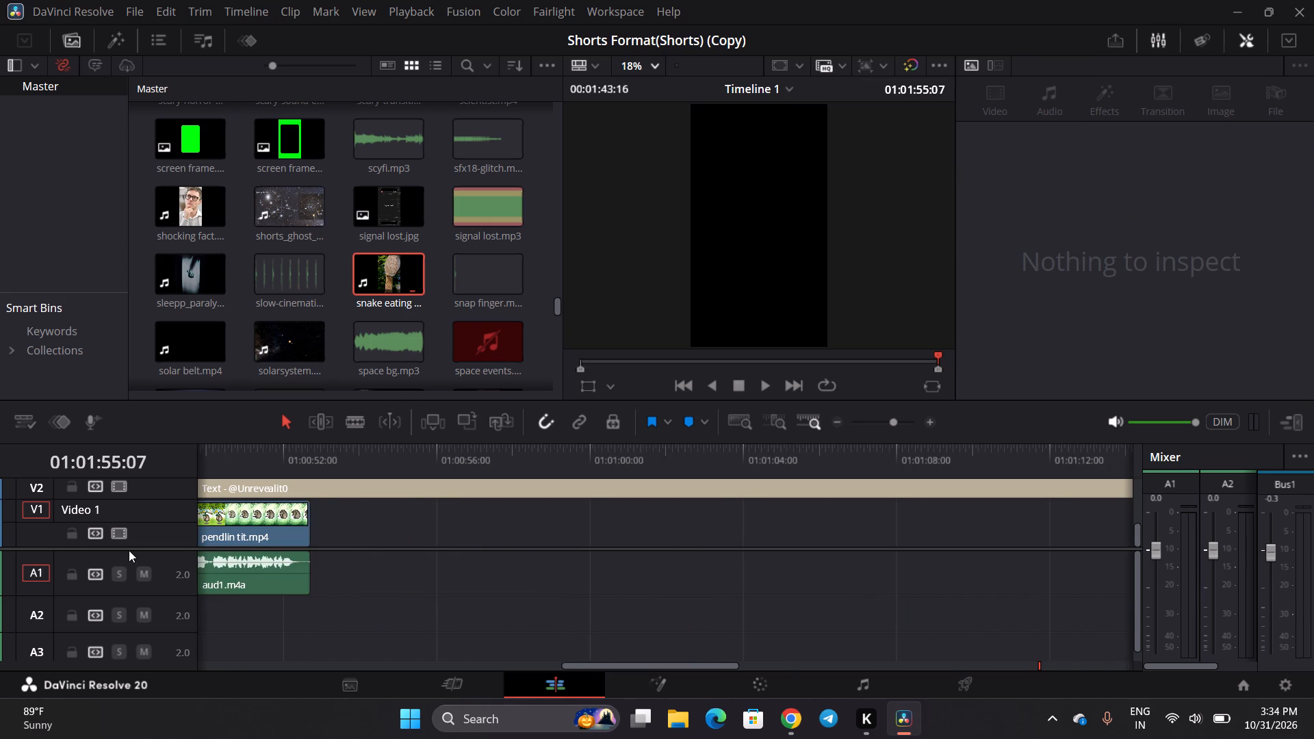
{"action": "left_click_drag", "start_coordinate": [155, 550], "coordinate": [155, 630]}
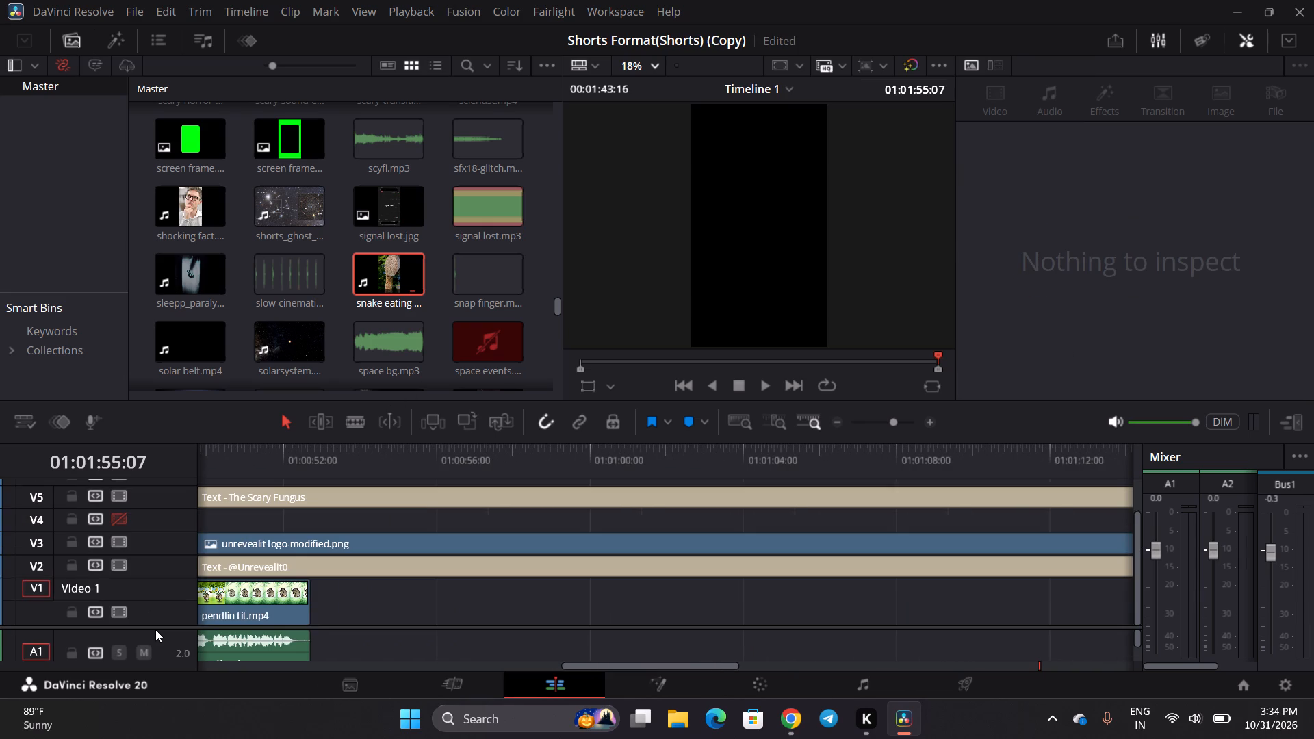
{"action": "left_click", "coordinate": [348, 416]}
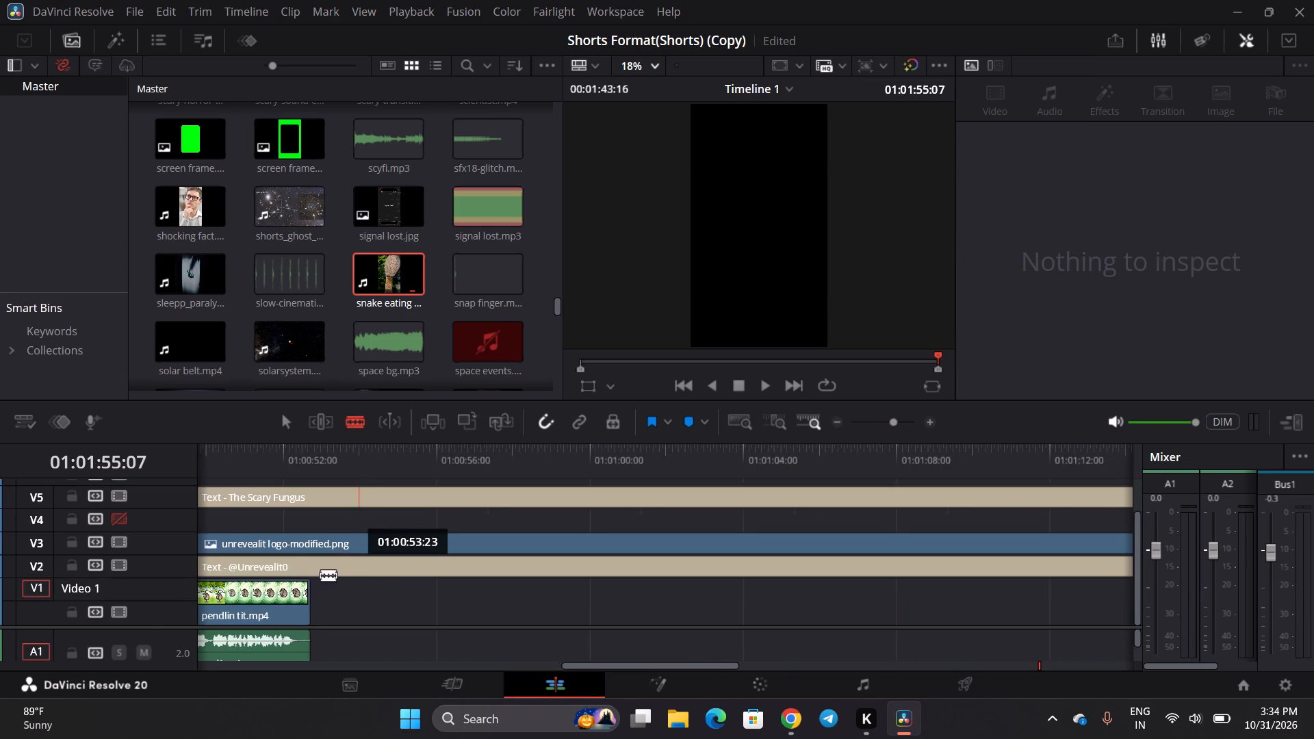
{"action": "left_click", "coordinate": [309, 567]}
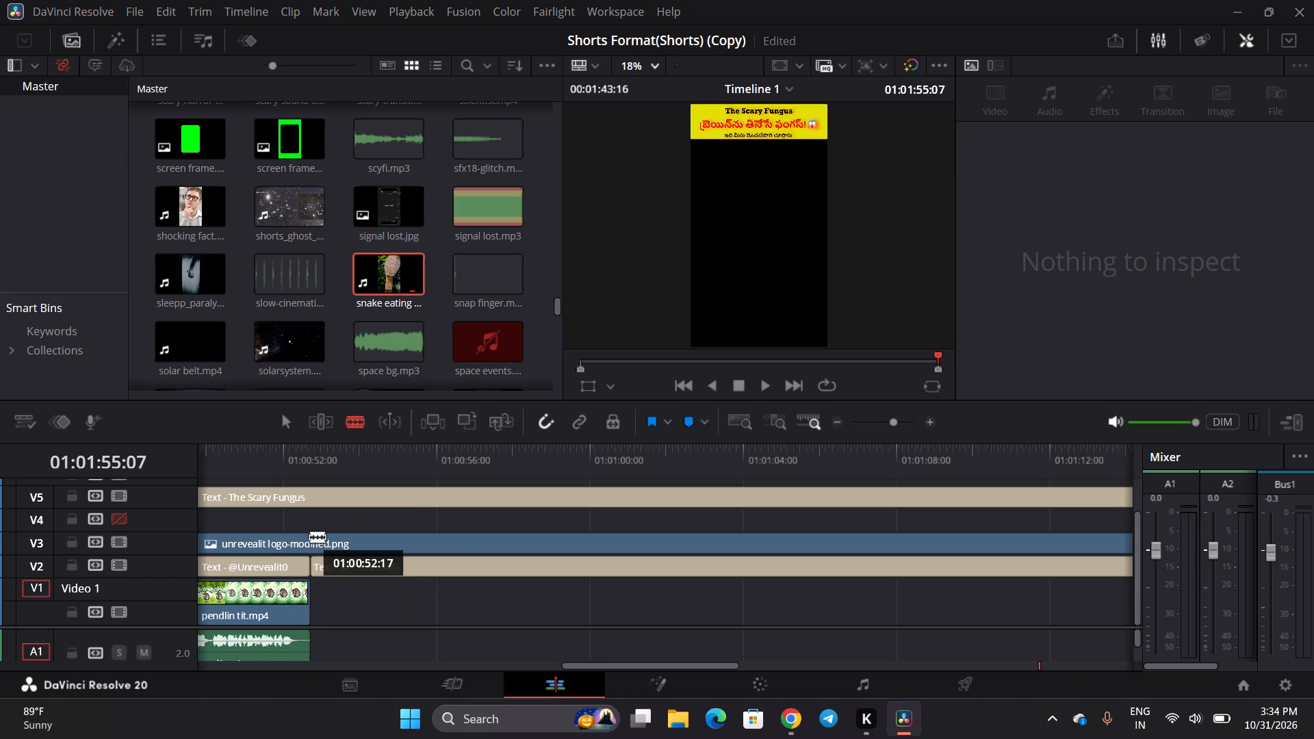
{"action": "left_click", "coordinate": [309, 536]}
{"action": "left_click", "coordinate": [306, 491]}
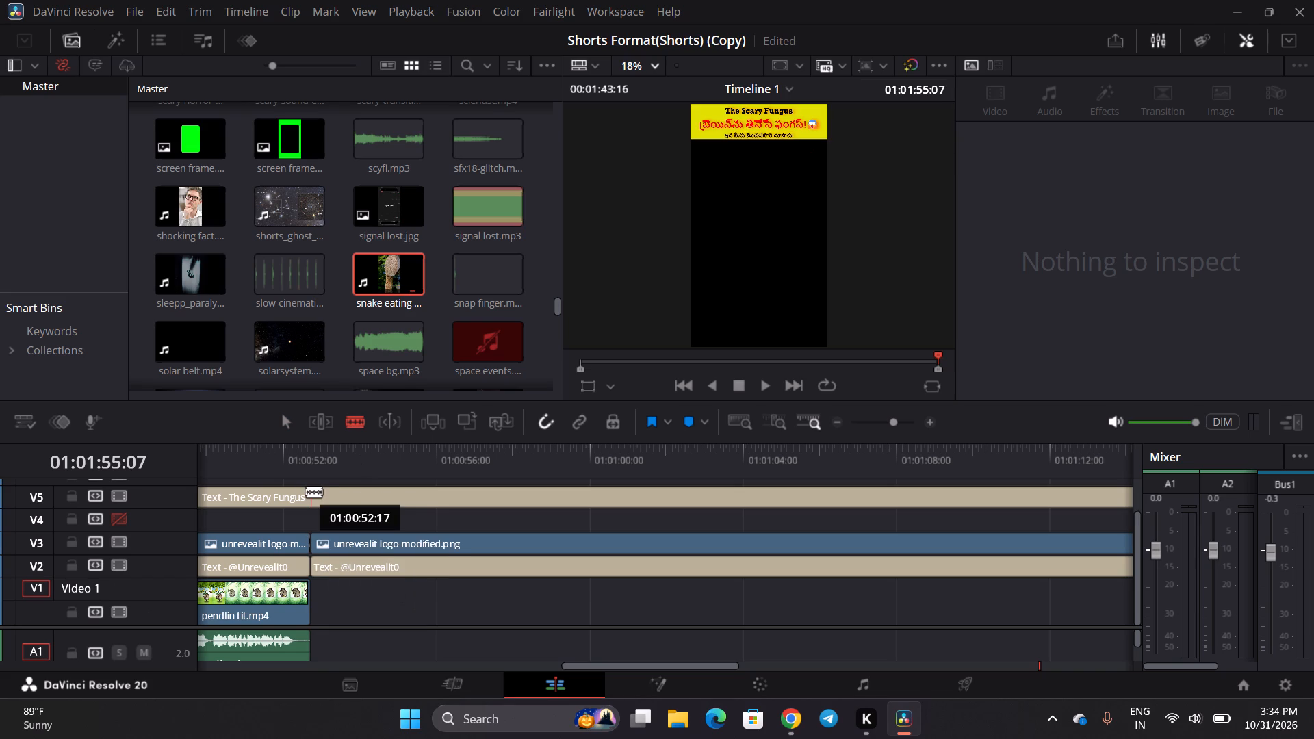
Delete the leftover text and logo segments on V2, V3 and V5 after the end of the nest footage.
{"action": "scroll", "coordinate": [284, 517], "scroll_direction": "up", "scroll_amount": 1}
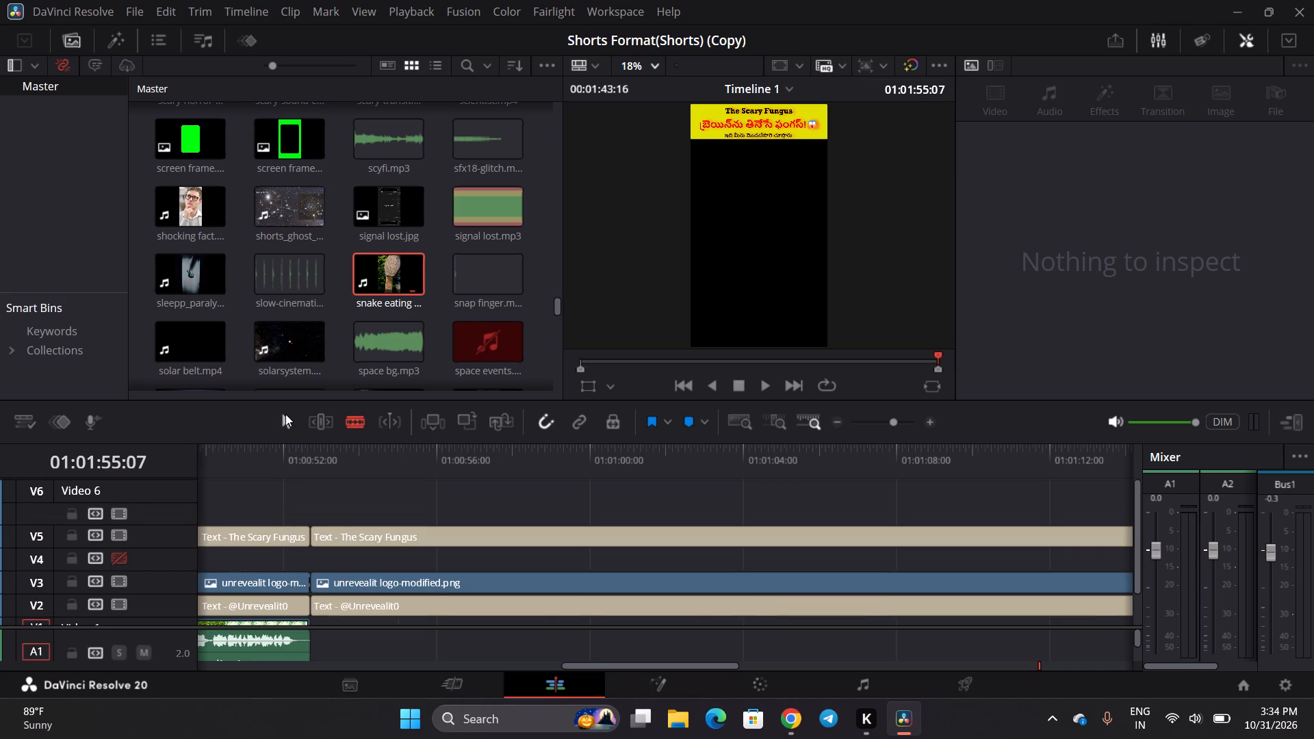
{"action": "left_click", "coordinate": [285, 414]}
{"action": "left_click_drag", "start_coordinate": [363, 507], "coordinate": [416, 614]}
{"action": "key", "text": "BackSpace"}
Move subscribeyt.mp4 and the Fade On title on V6 together about 49 s earlier, so Fade On overlaps the end of the nest footage.
{"action": "scroll", "coordinate": [416, 614], "scroll_direction": "left", "scroll_amount": 2}
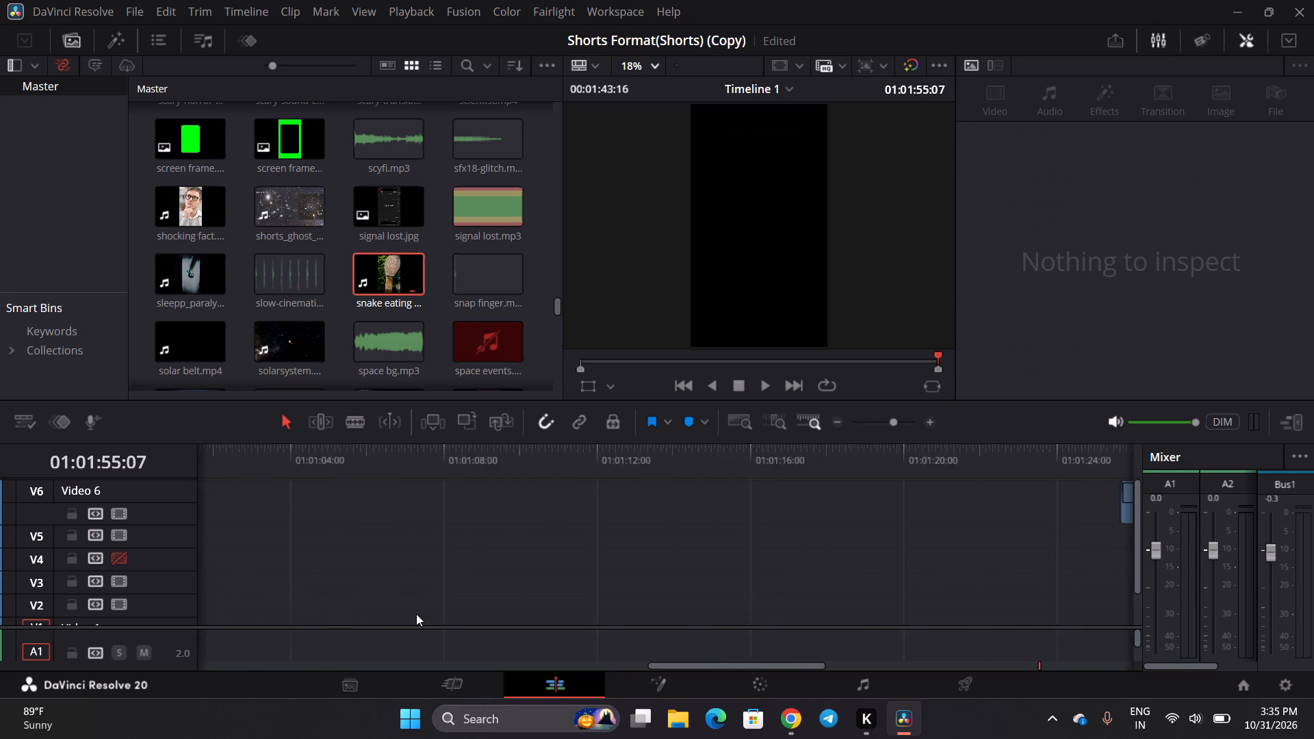
{"action": "scroll", "coordinate": [417, 614], "scroll_direction": "left", "scroll_amount": 3}
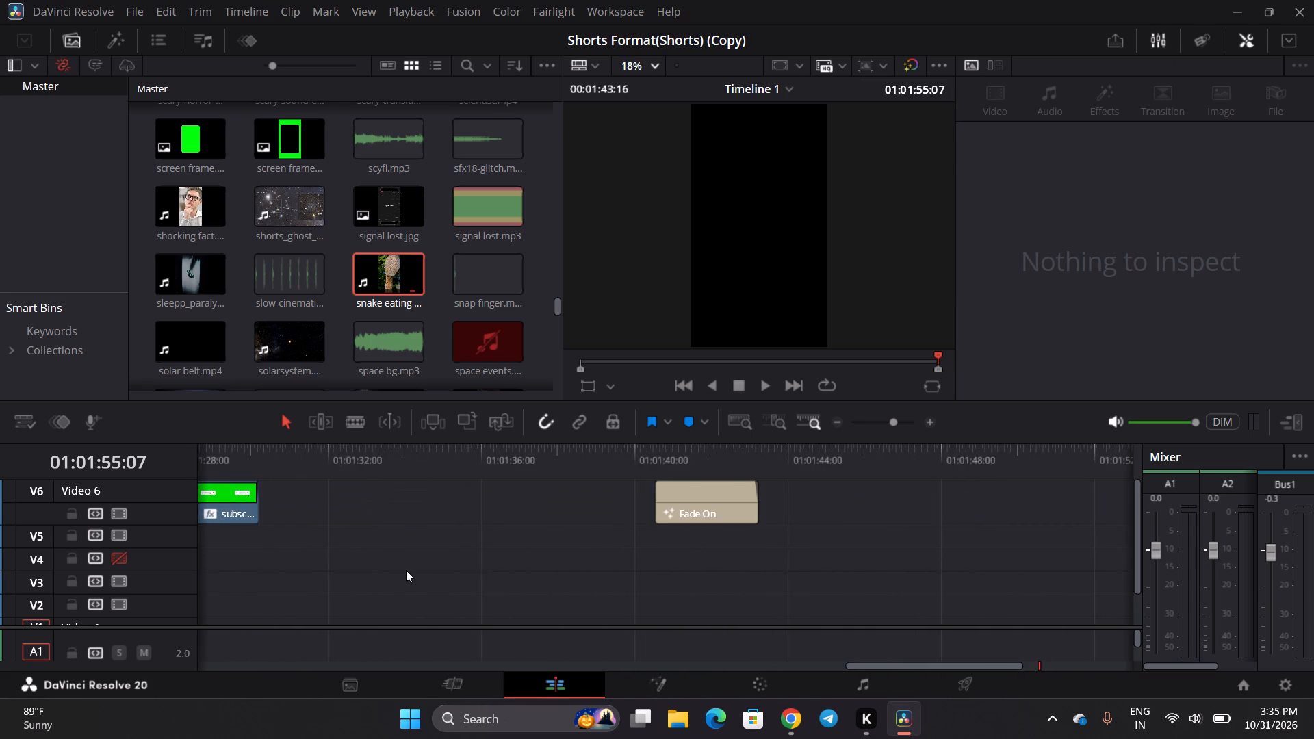
{"action": "left_click_drag", "start_coordinate": [406, 504], "coordinate": [1142, 495]}
{"action": "scroll", "coordinate": [667, 597], "scroll_direction": "left", "scroll_amount": 3}
{"action": "scroll", "coordinate": [667, 597], "scroll_direction": "right", "scroll_amount": 5}
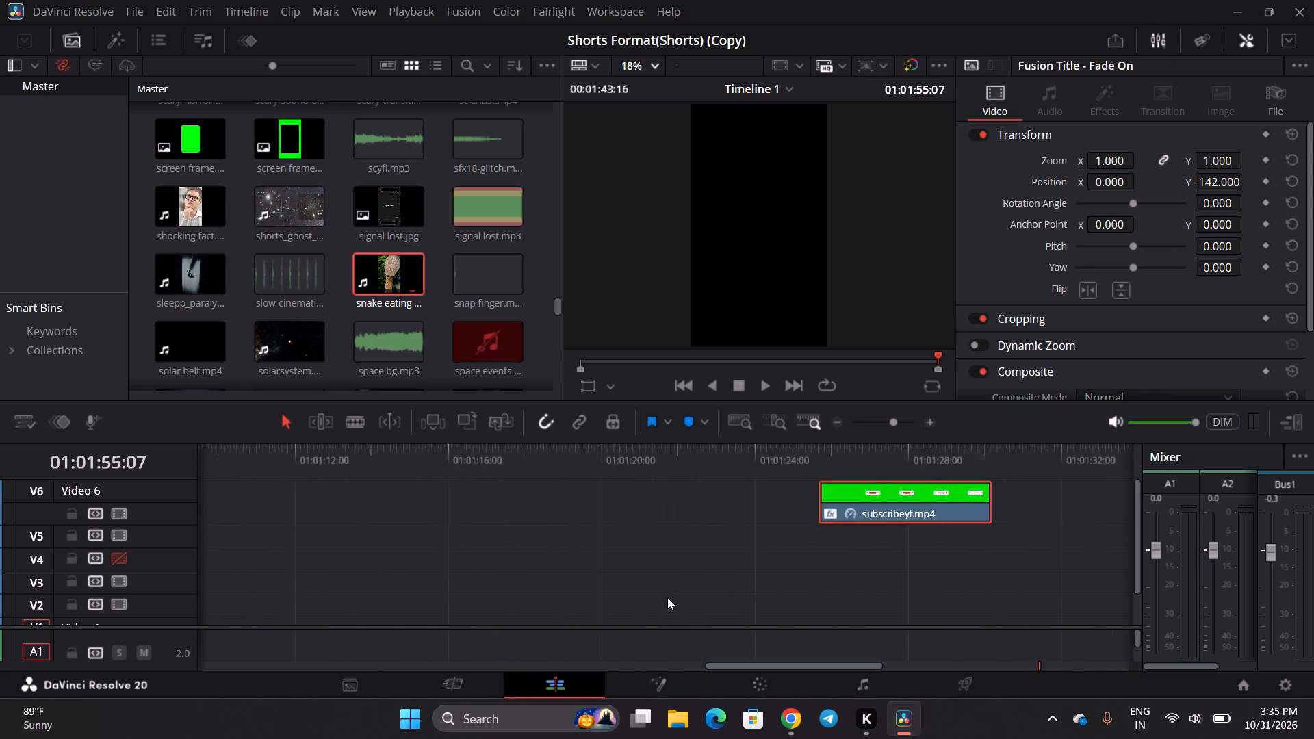
{"action": "scroll", "coordinate": [667, 597], "scroll_direction": "down", "scroll_amount": 1}
{"action": "scroll", "coordinate": [380, 599], "scroll_direction": "left", "scroll_amount": 1}
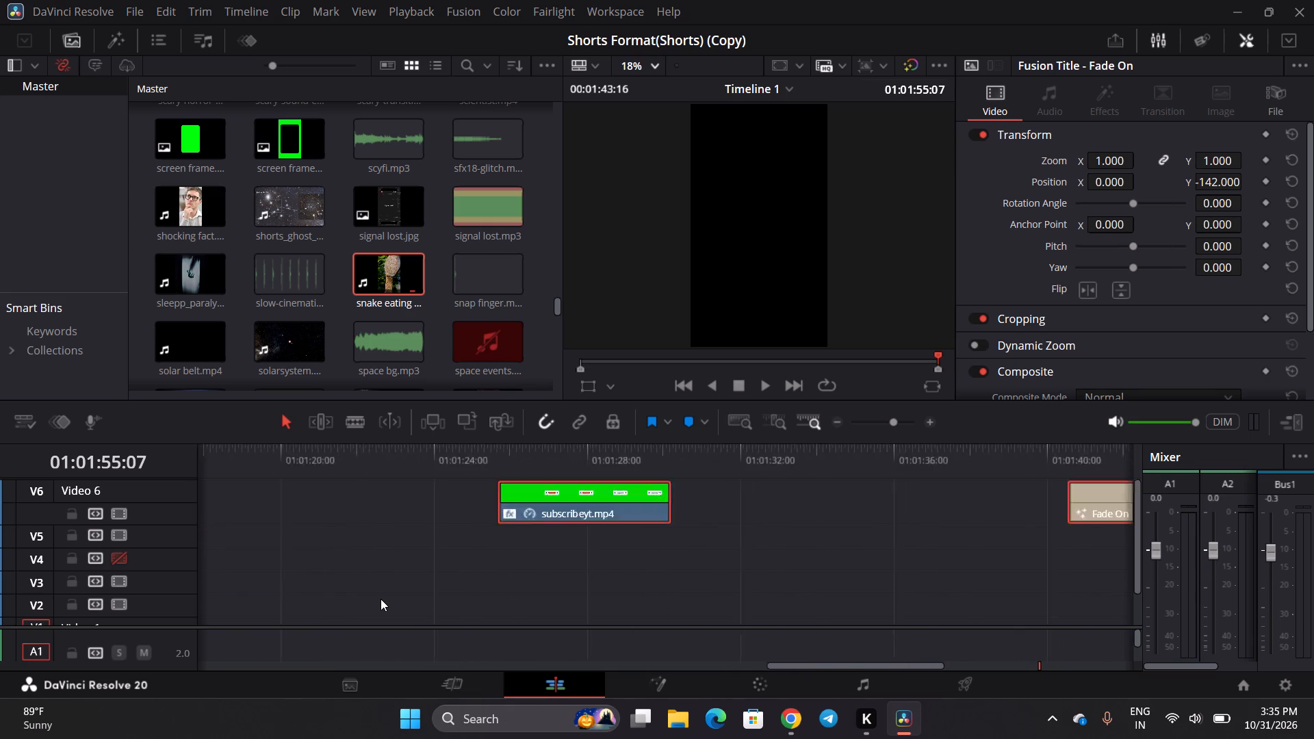
{"action": "scroll", "coordinate": [381, 599], "scroll_direction": "left", "scroll_amount": 1}
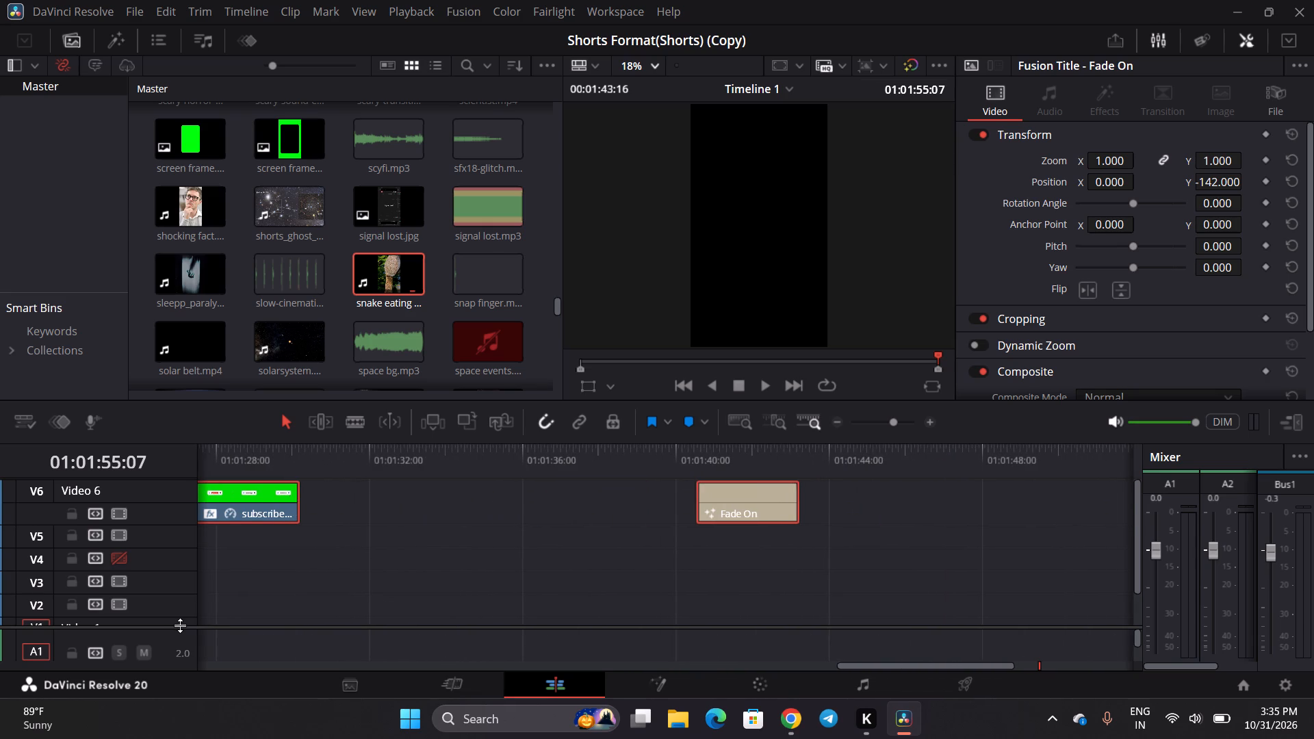
{"action": "left_click_drag", "start_coordinate": [180, 625], "coordinate": [187, 487]}
{"action": "scroll", "coordinate": [391, 537], "scroll_direction": "right", "scroll_amount": 1}
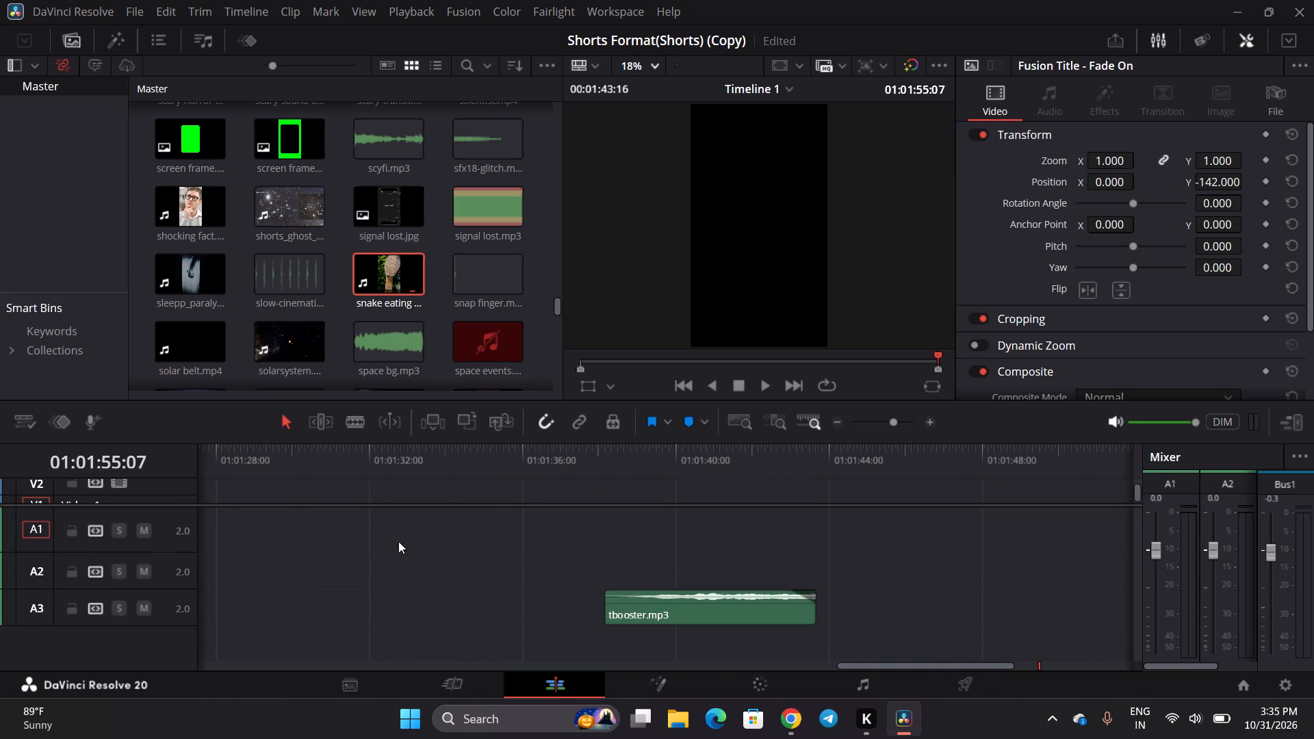
{"action": "scroll", "coordinate": [398, 541], "scroll_direction": "right", "scroll_amount": 4}
{"action": "scroll", "coordinate": [445, 552], "scroll_direction": "left", "scroll_amount": 5}
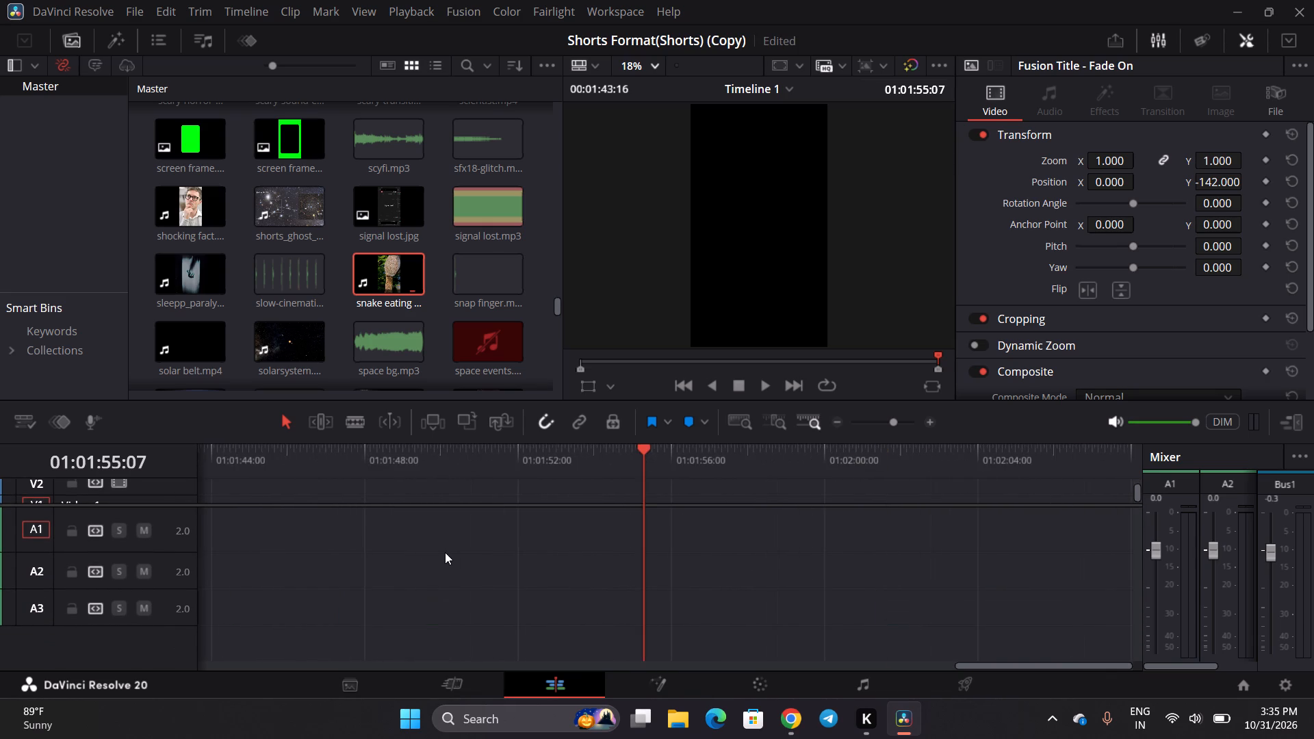
{"action": "scroll", "coordinate": [445, 552], "scroll_direction": "right", "scroll_amount": 1}
{"action": "scroll", "coordinate": [261, 528], "scroll_direction": "up", "scroll_amount": 1}
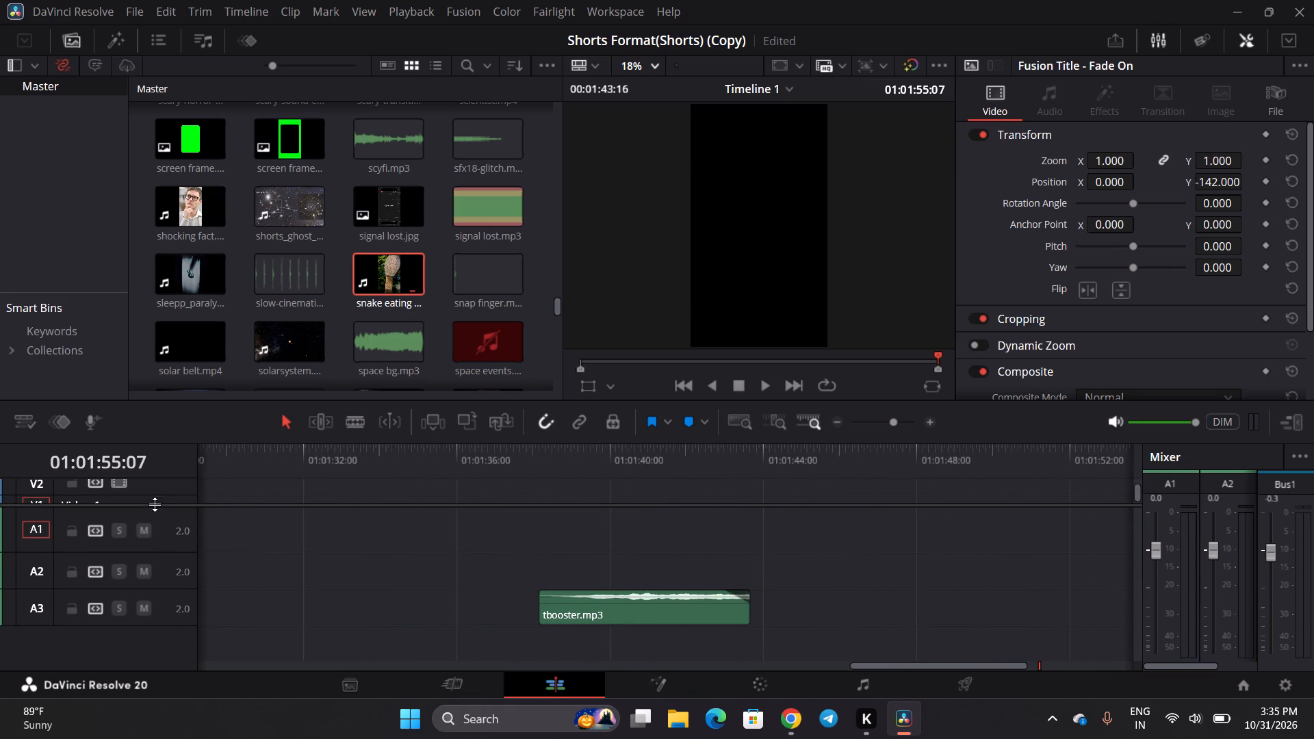
{"action": "left_click_drag", "start_coordinate": [155, 504], "coordinate": [181, 627]}
{"action": "scroll", "coordinate": [331, 552], "scroll_direction": "up", "scroll_amount": 2}
{"action": "scroll", "coordinate": [454, 547], "scroll_direction": "right", "scroll_amount": 1}
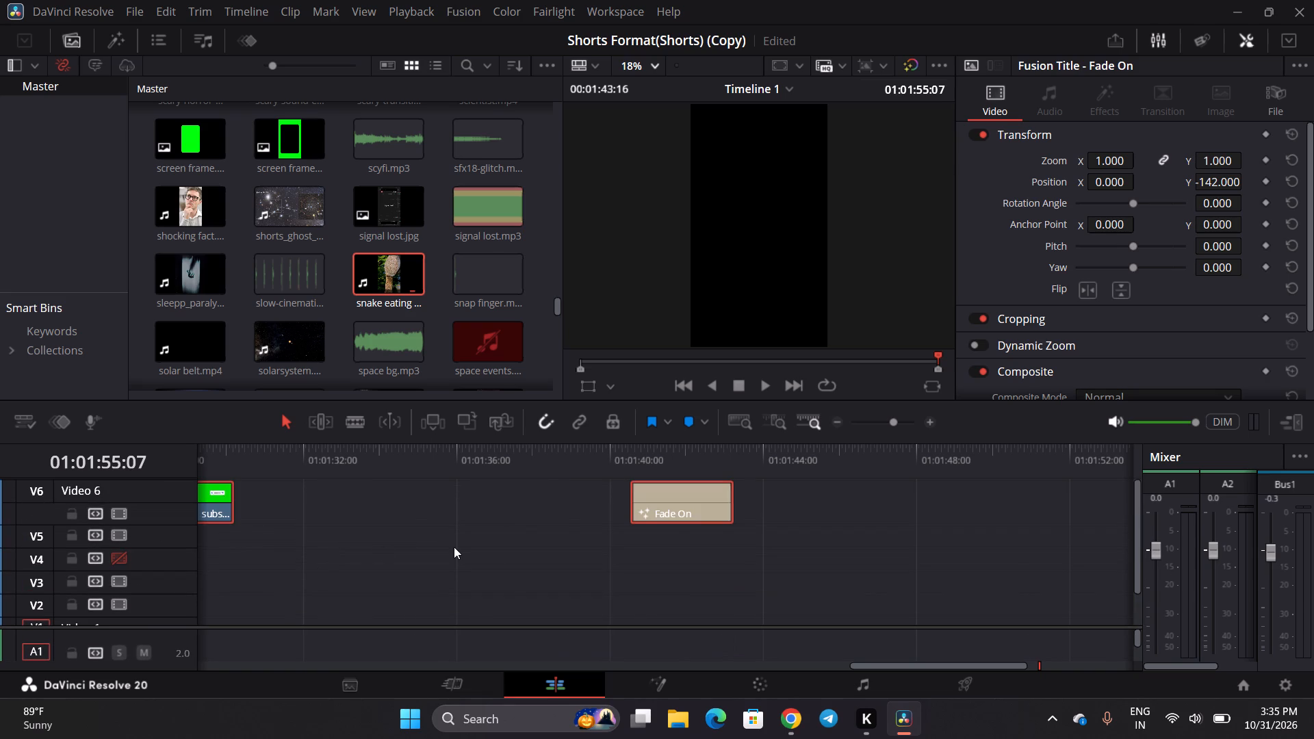
{"action": "scroll", "coordinate": [454, 547], "scroll_direction": "right", "scroll_amount": 1}
{"action": "left_click_drag", "start_coordinate": [778, 508], "coordinate": [198, 508]}
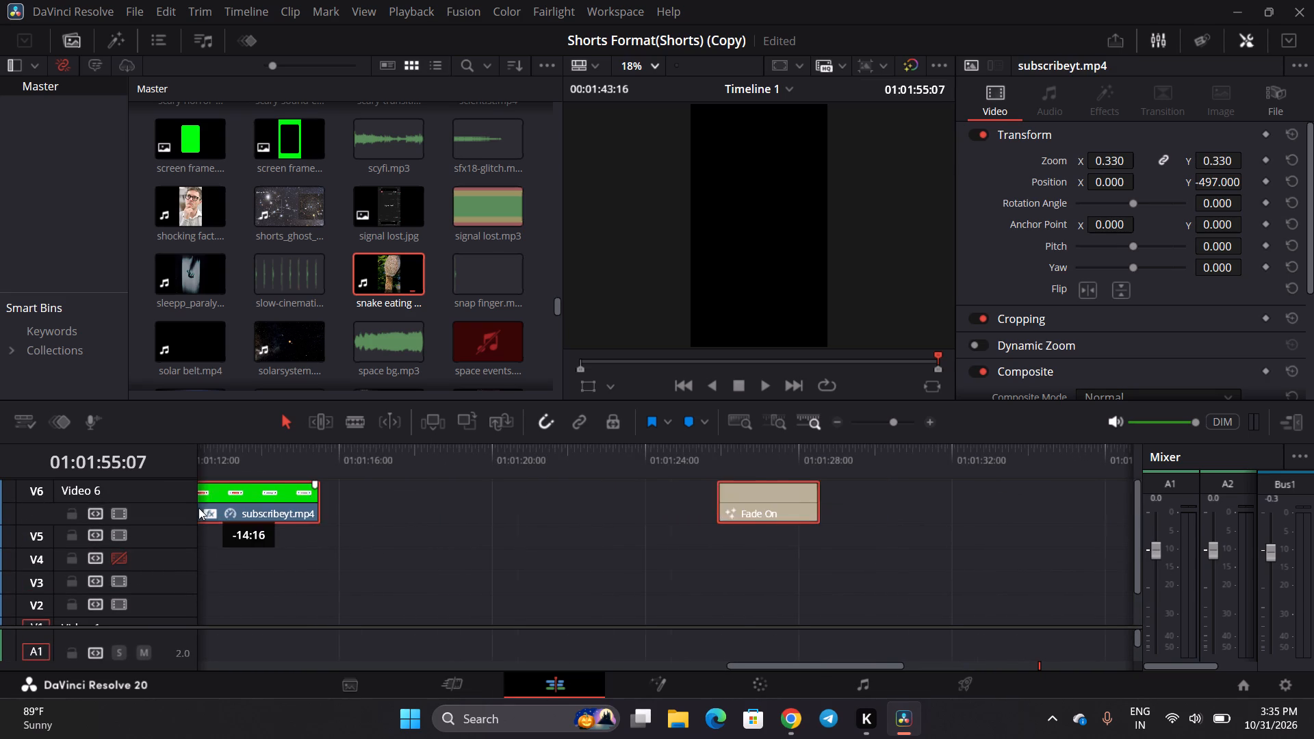
{"action": "left_click_drag", "start_coordinate": [198, 508], "coordinate": [129, 506]}
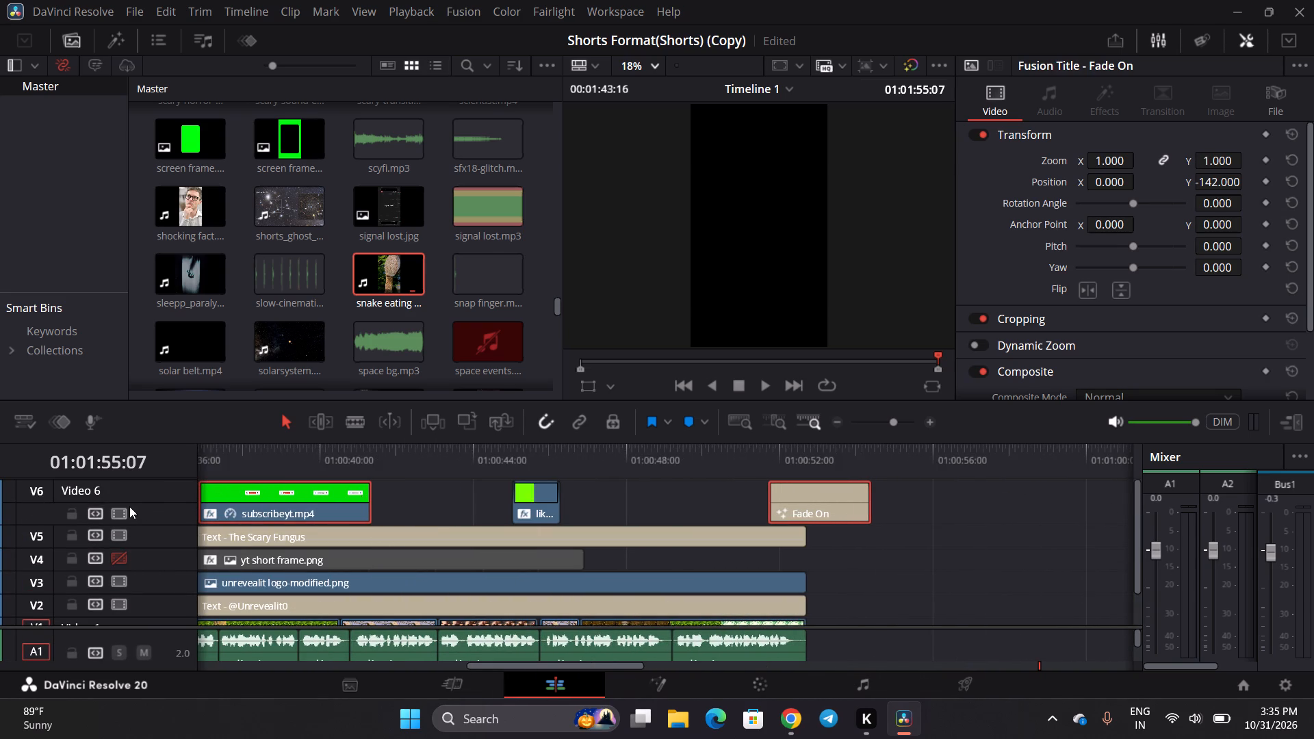
{"action": "scroll", "coordinate": [129, 506], "scroll_direction": "right", "scroll_amount": 1}
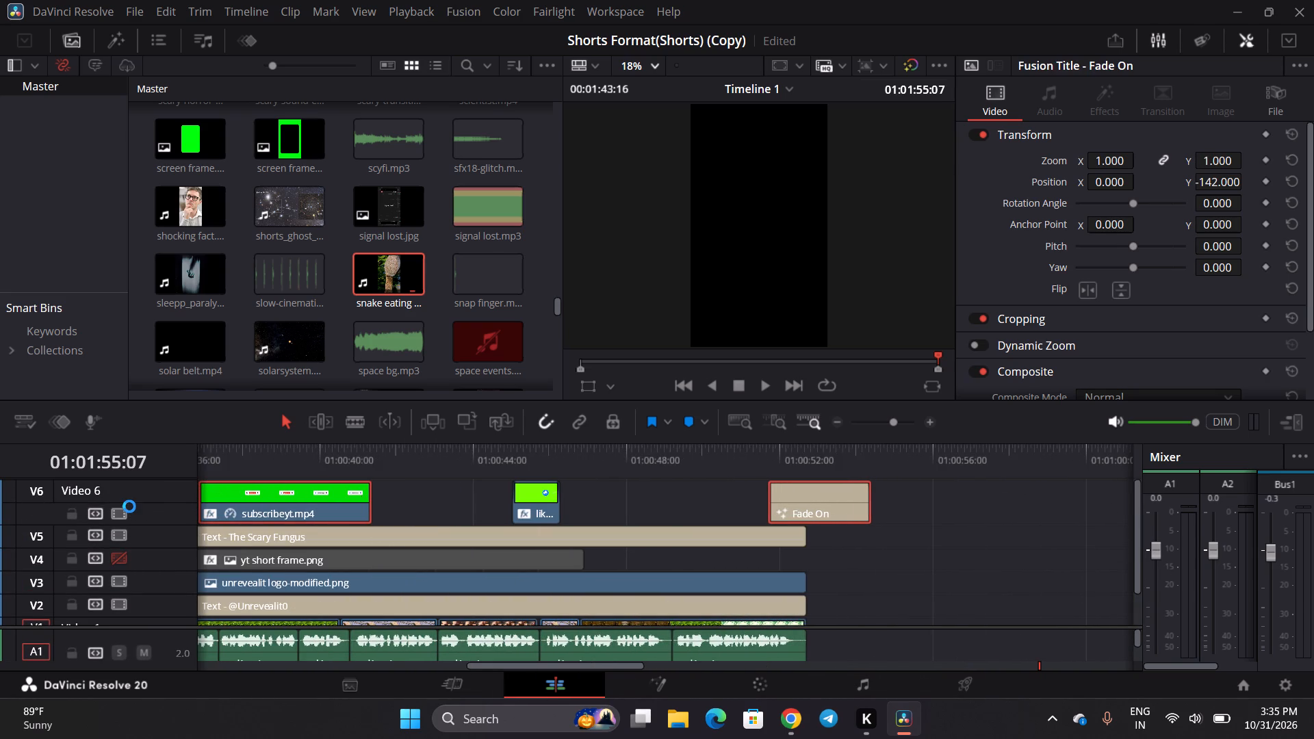
{"action": "scroll", "coordinate": [129, 506], "scroll_direction": "right", "scroll_amount": 2}
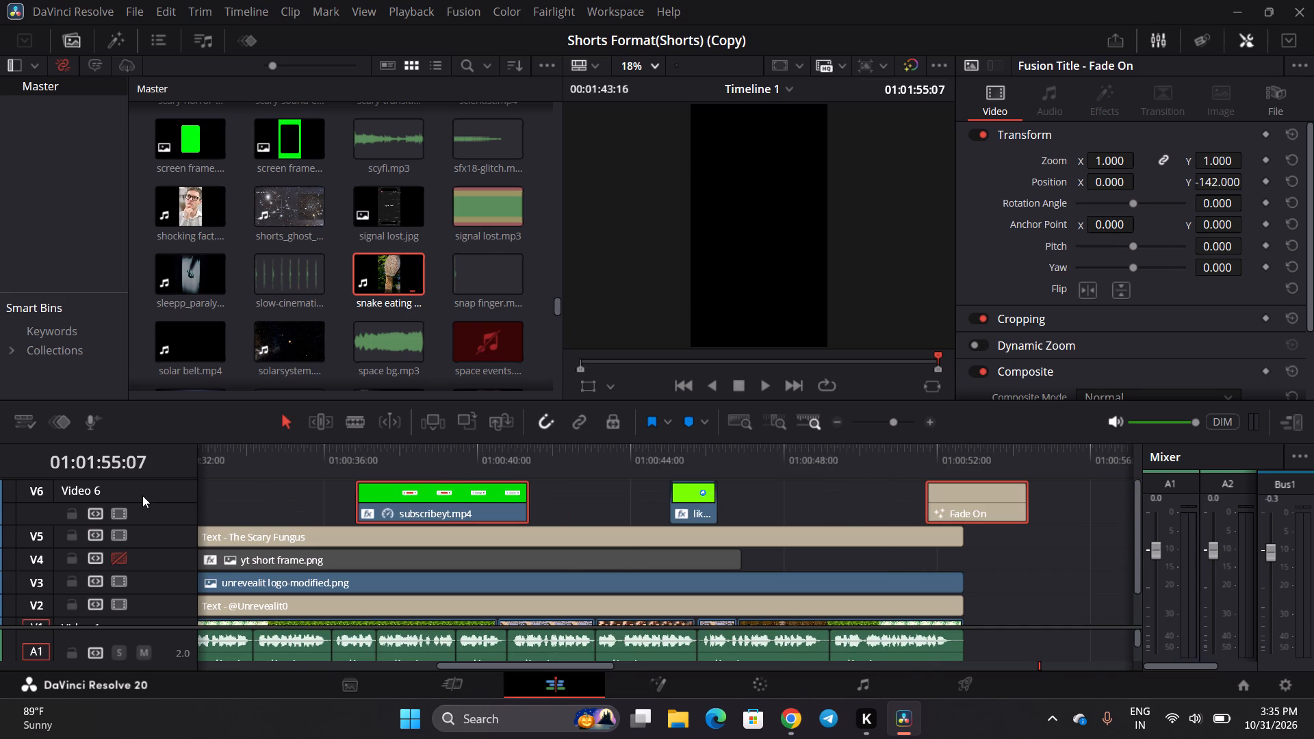
Move subscribeyt.mp4 and the Fade On title on V6 together 01:22 earlier, so Fade On ends just before the nest footage does.
{"action": "scroll", "coordinate": [142, 495], "scroll_direction": "right", "scroll_amount": 1}
{"action": "left_click_drag", "start_coordinate": [387, 501], "coordinate": [302, 507]}
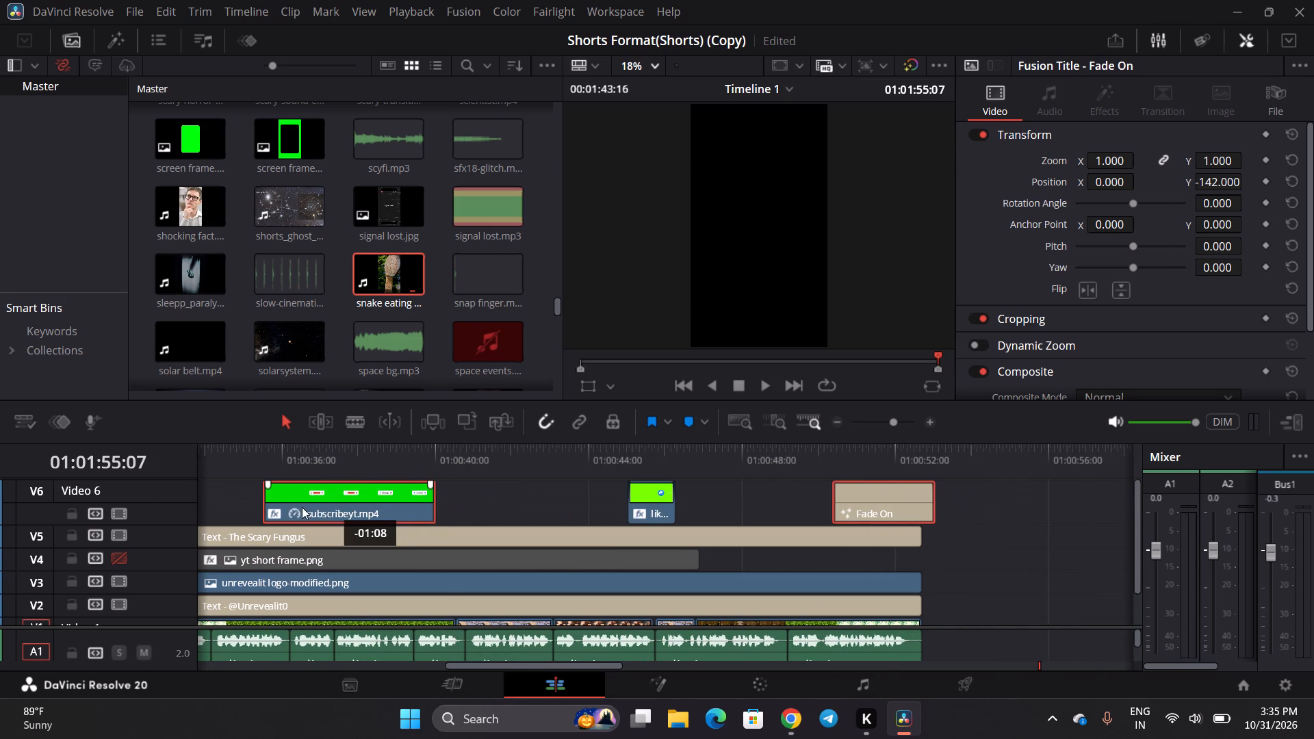
{"action": "left_click_drag", "start_coordinate": [302, 507], "coordinate": [307, 507]}
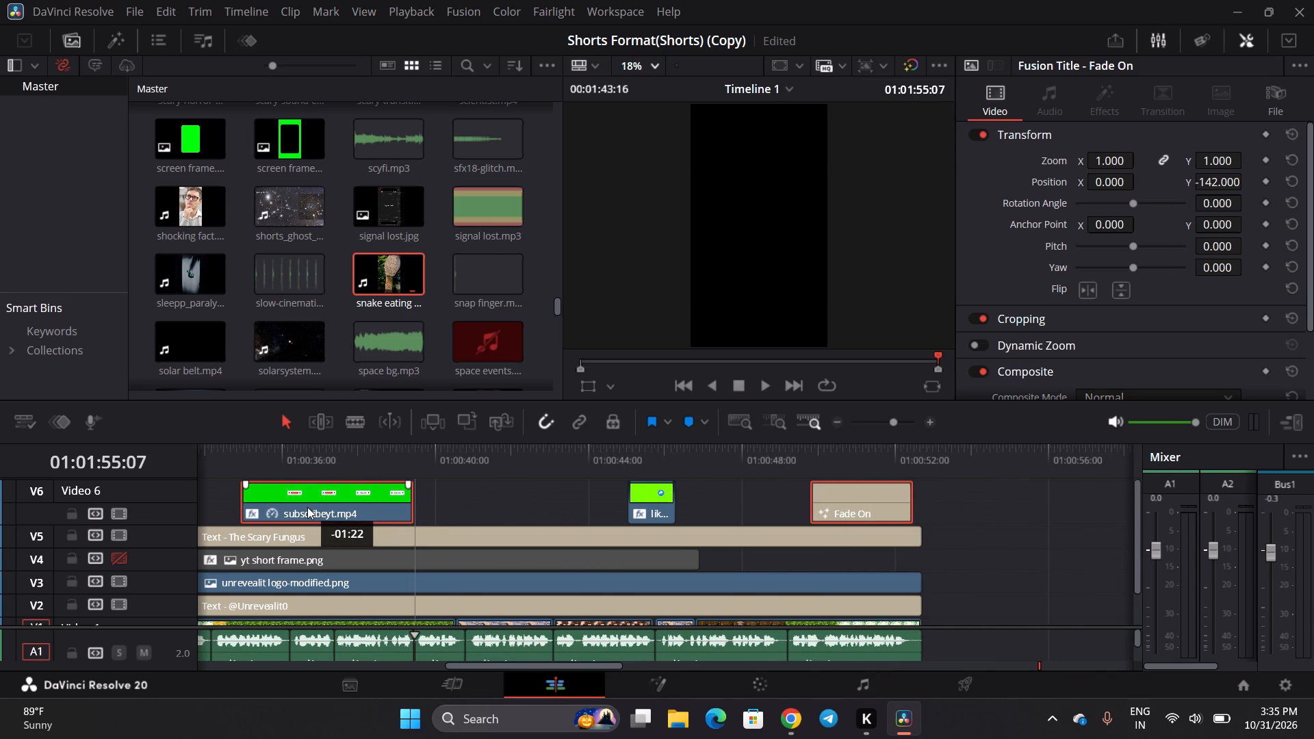
On V6, move like.mp4 earlier to start at about 01:00:30:16, and subscribeyt.mp4 to start at about 01:00:41:05.
{"action": "scroll", "coordinate": [307, 507], "scroll_direction": "right", "scroll_amount": 2}
{"action": "scroll", "coordinate": [307, 507], "scroll_direction": "left", "scroll_amount": 1}
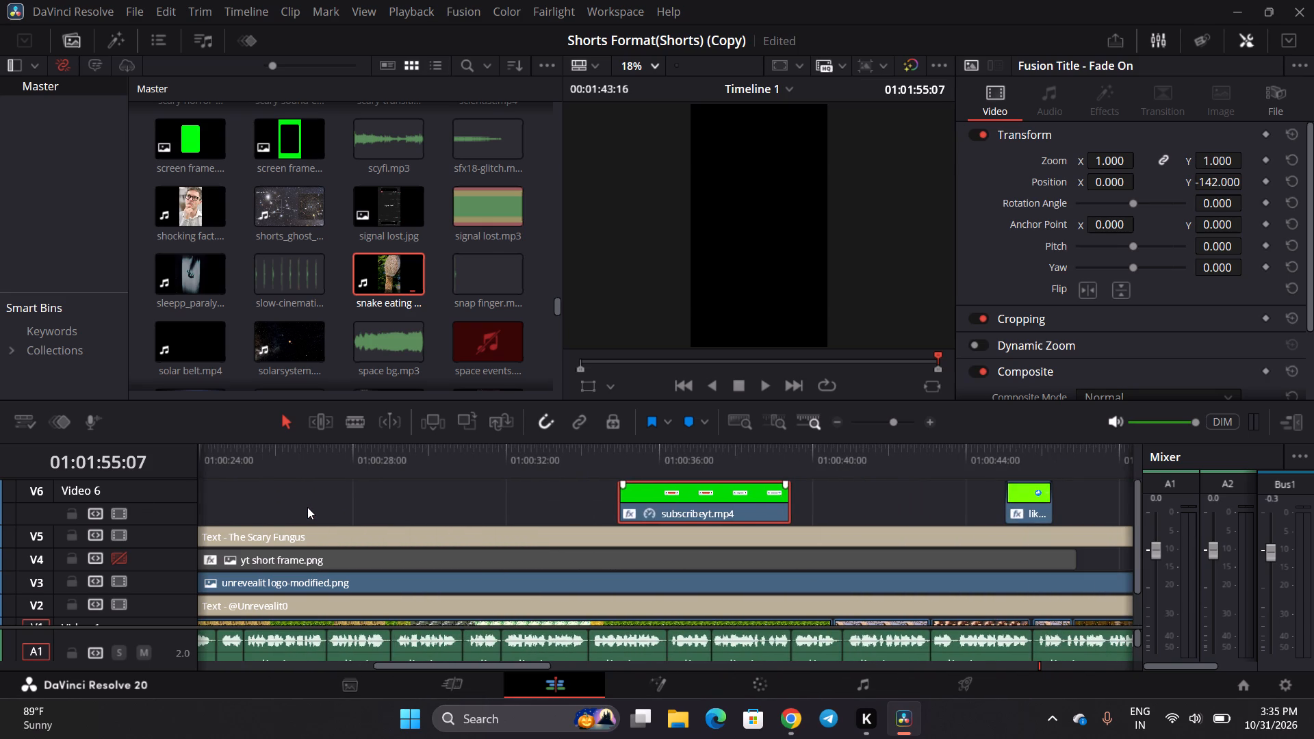
{"action": "scroll", "coordinate": [307, 507], "scroll_direction": "left", "scroll_amount": 1}
{"action": "left_click", "coordinate": [541, 491]}
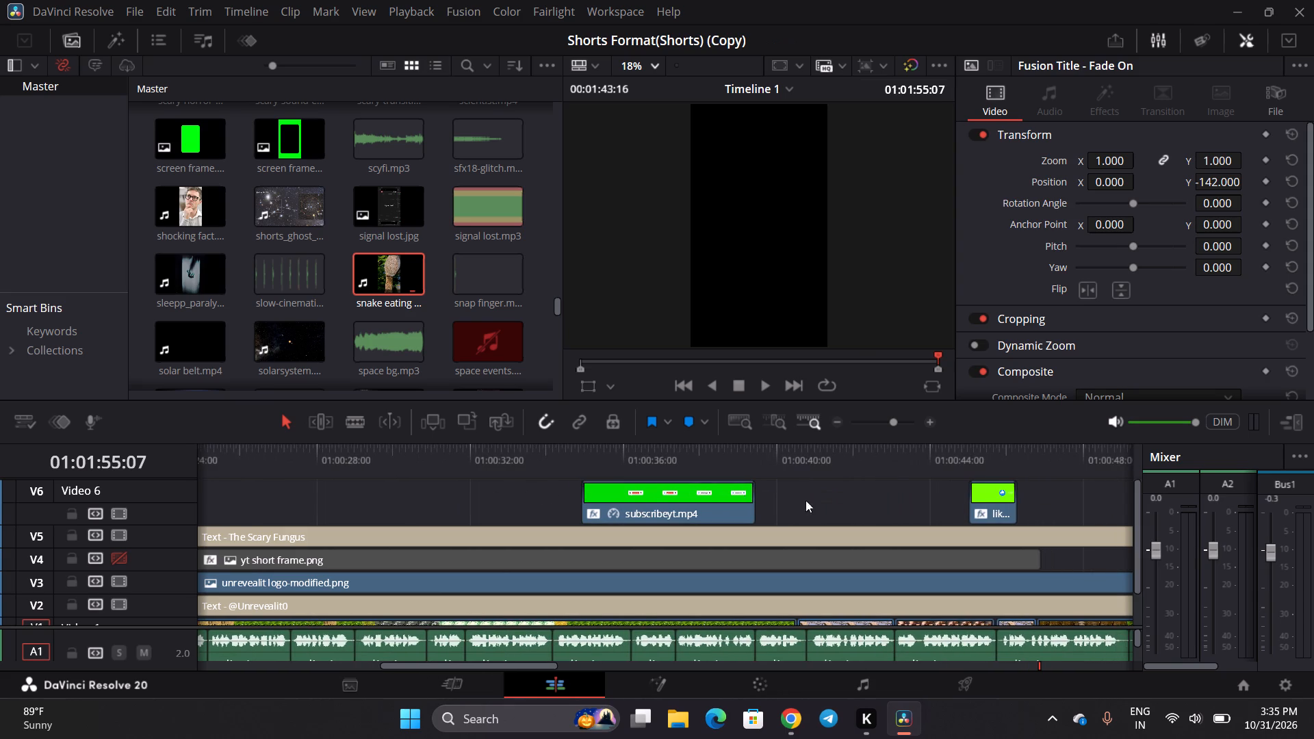
{"action": "left_click_drag", "start_coordinate": [1000, 493], "coordinate": [480, 503]}
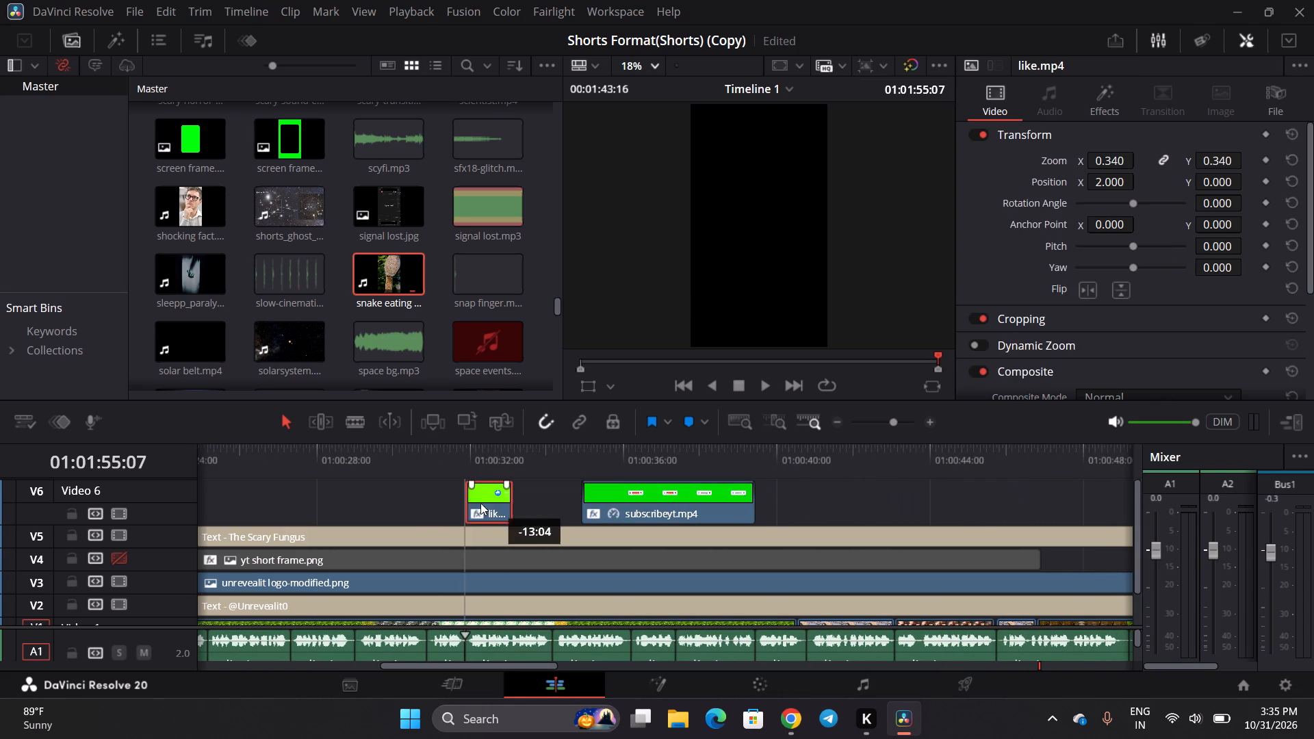
{"action": "left_click_drag", "start_coordinate": [480, 503], "coordinate": [446, 502]}
{"action": "left_click_drag", "start_coordinate": [619, 496], "coordinate": [801, 489]}
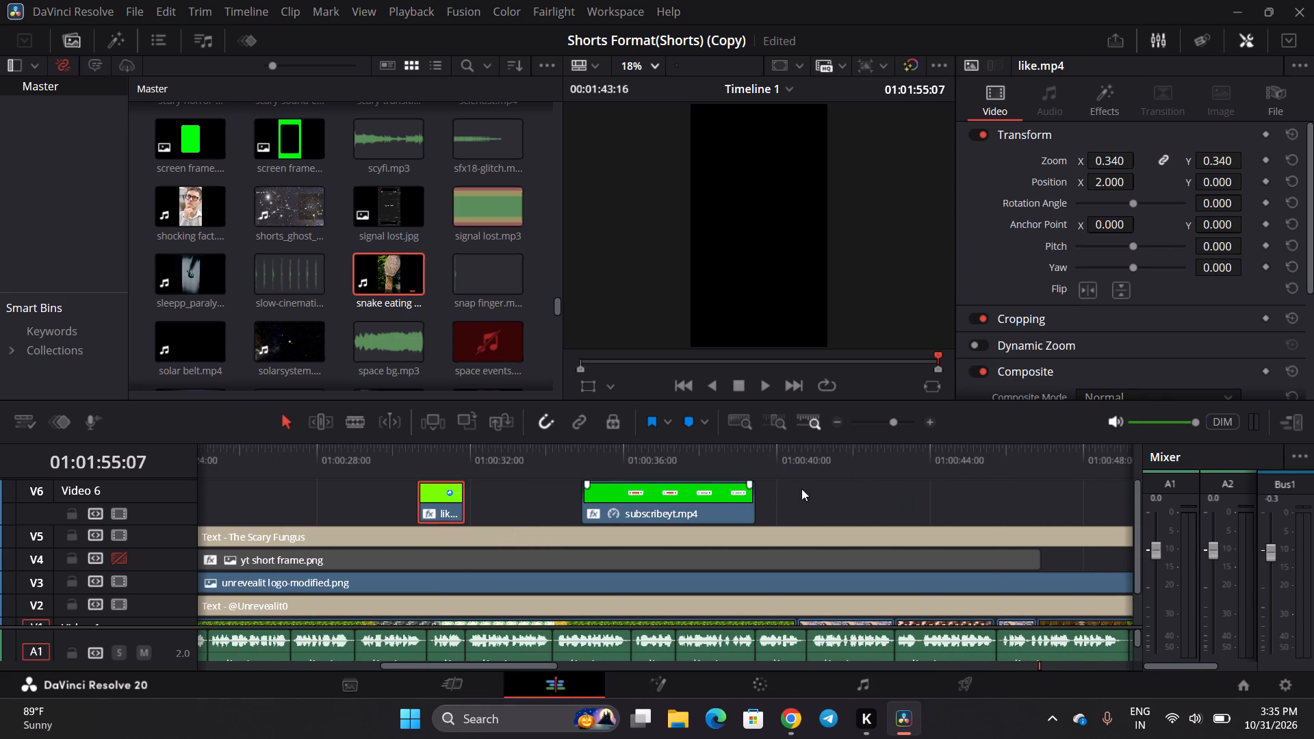
{"action": "left_click_drag", "start_coordinate": [801, 489], "coordinate": [855, 489]}
Move the tap-notification-180637.mp3 sound from A3 onto A2 at about 01:00:28:09, just before the camera flash sound.
{"action": "scroll", "coordinate": [691, 526], "scroll_direction": "down", "scroll_amount": 1}
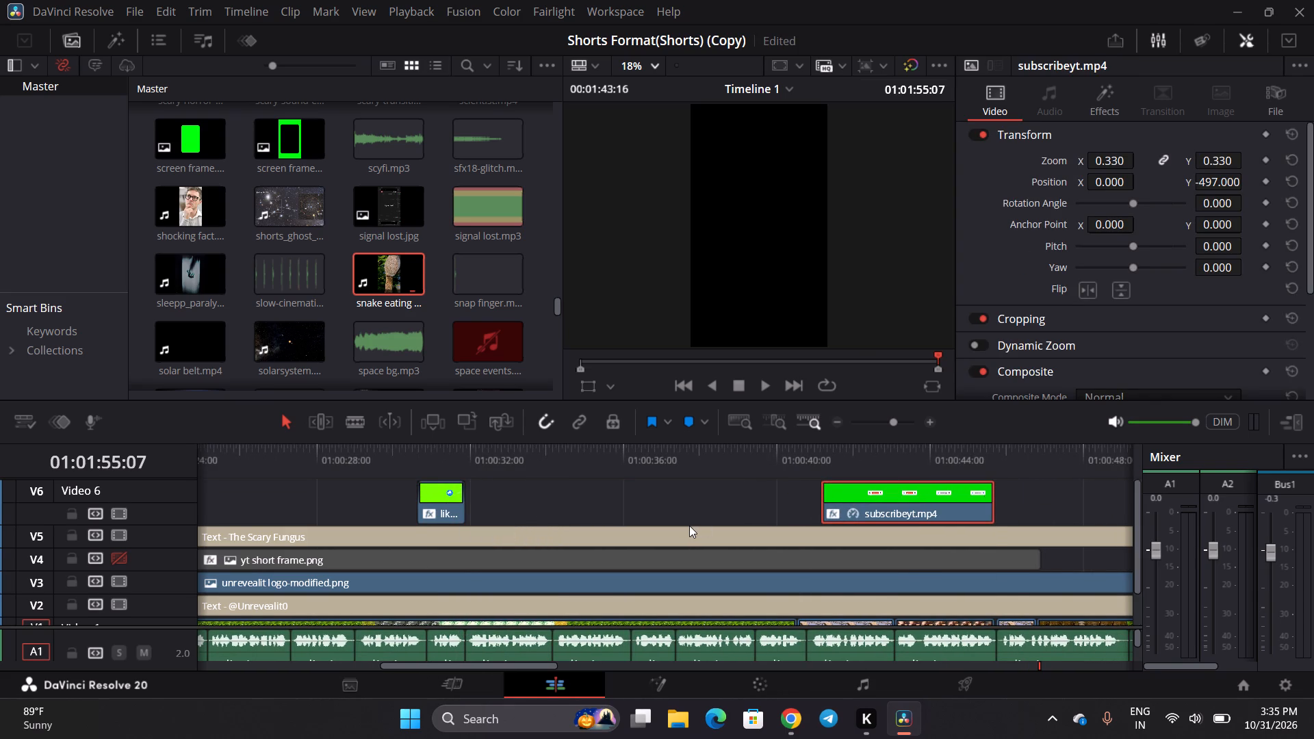
{"action": "scroll", "coordinate": [689, 526], "scroll_direction": "down", "scroll_amount": 2}
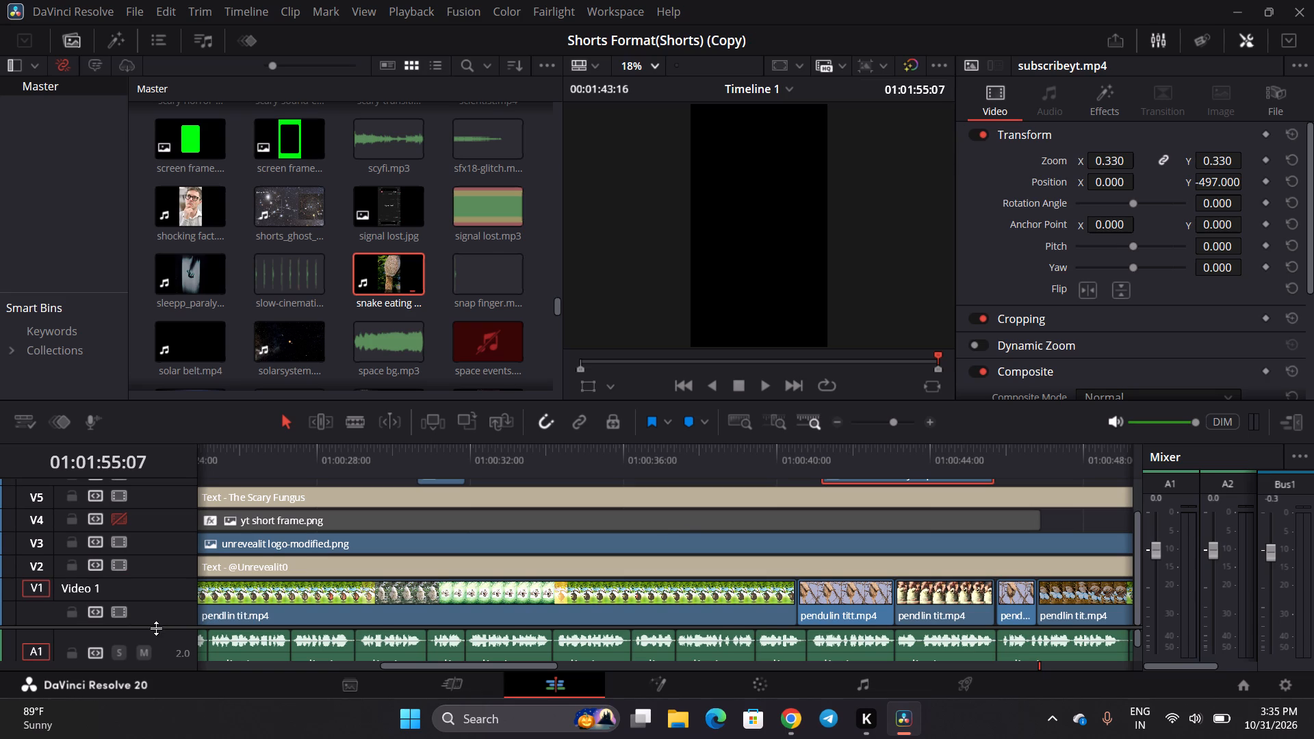
{"action": "left_click_drag", "start_coordinate": [156, 628], "coordinate": [170, 489]}
{"action": "left_click_drag", "start_coordinate": [920, 615], "coordinate": [1030, 612]}
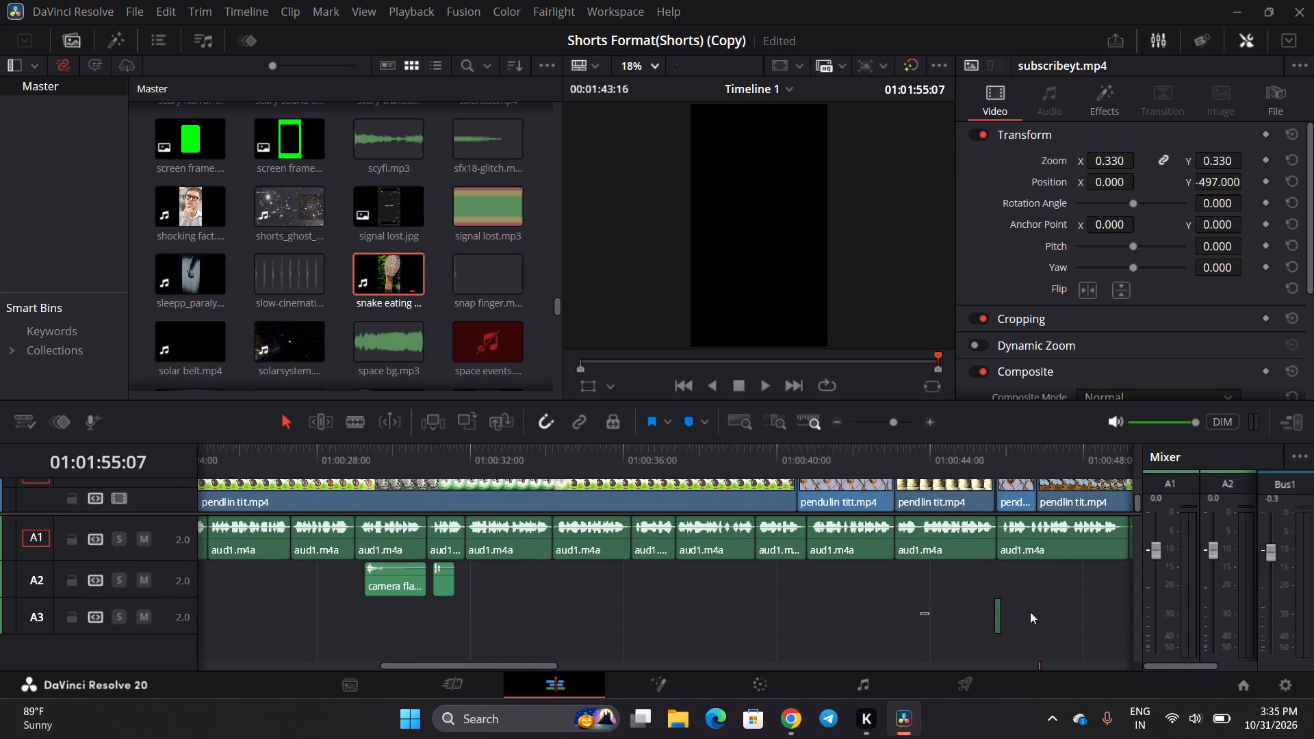
{"action": "left_click_drag", "start_coordinate": [1030, 612], "coordinate": [1057, 617]}
{"action": "left_click_drag", "start_coordinate": [996, 621], "coordinate": [912, 620]}
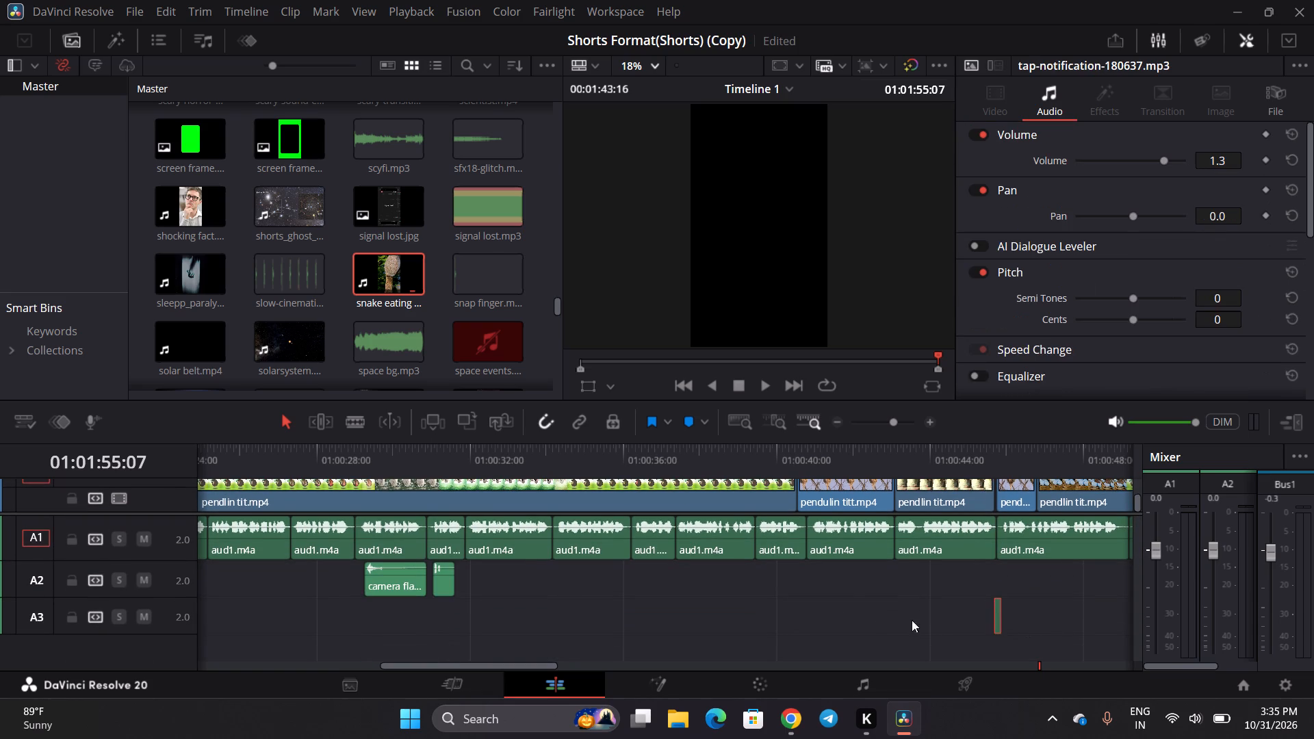
{"action": "left_click_drag", "start_coordinate": [912, 620], "coordinate": [331, 588]}
Examine the like.mp4 overlay at 01:00:31:01 against the sound effects on A2.
{"action": "scroll", "coordinate": [326, 588], "scroll_direction": "up", "scroll_amount": 2}
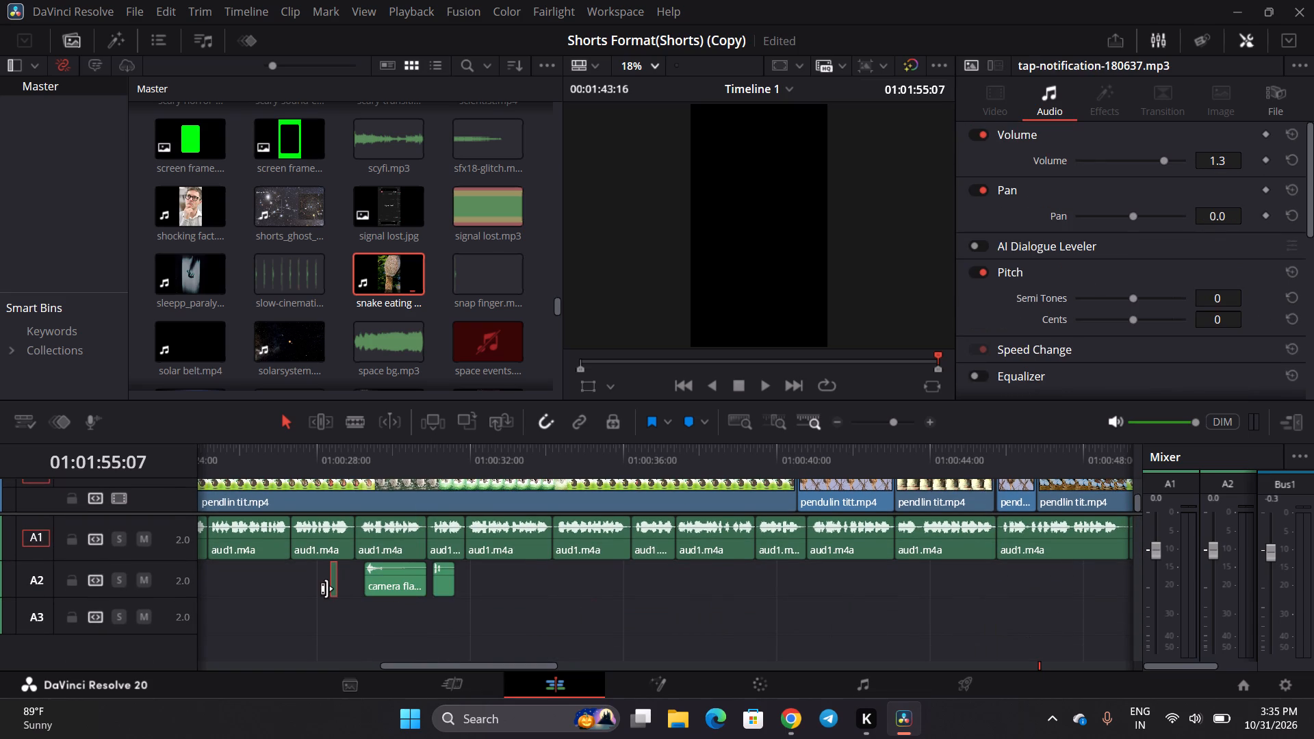
{"action": "left_click", "coordinate": [162, 516]}
{"action": "left_click_drag", "start_coordinate": [160, 512], "coordinate": [159, 627]}
{"action": "scroll", "coordinate": [257, 558], "scroll_direction": "up", "scroll_amount": 1}
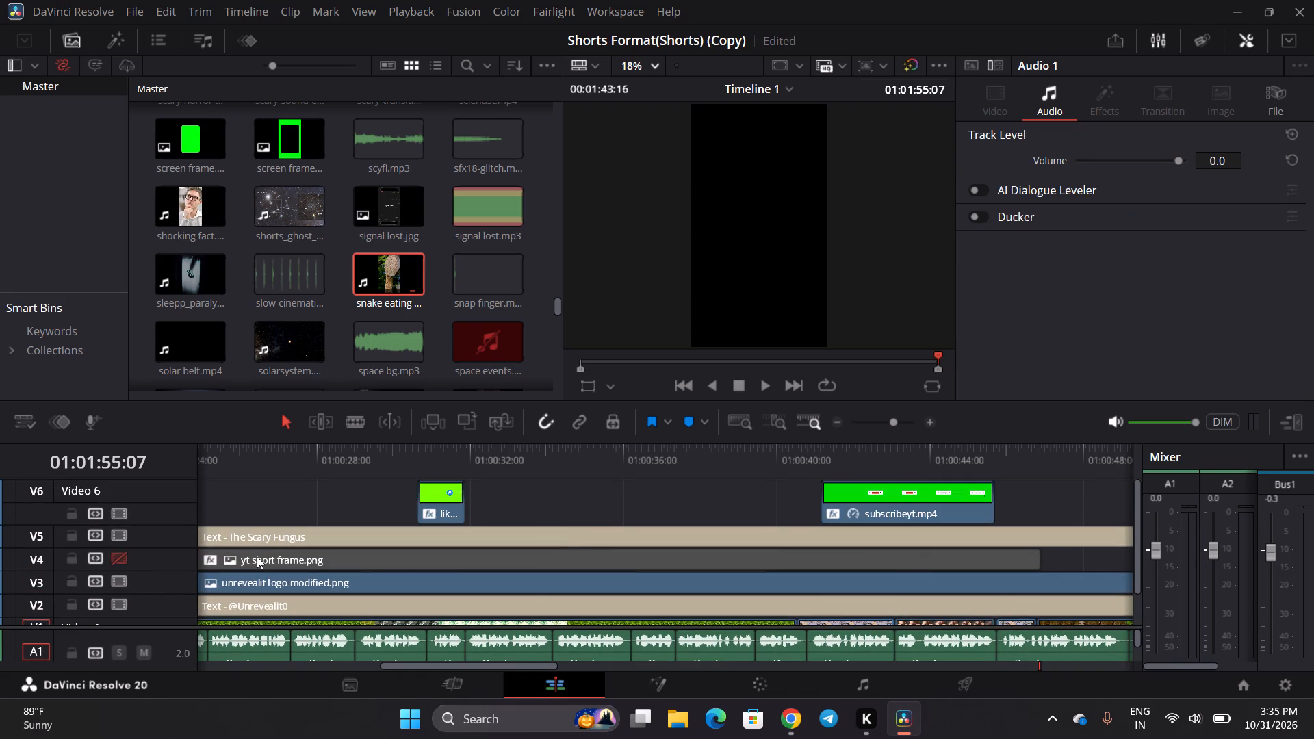
{"action": "scroll", "coordinate": [257, 556], "scroll_direction": "down", "scroll_amount": 3}
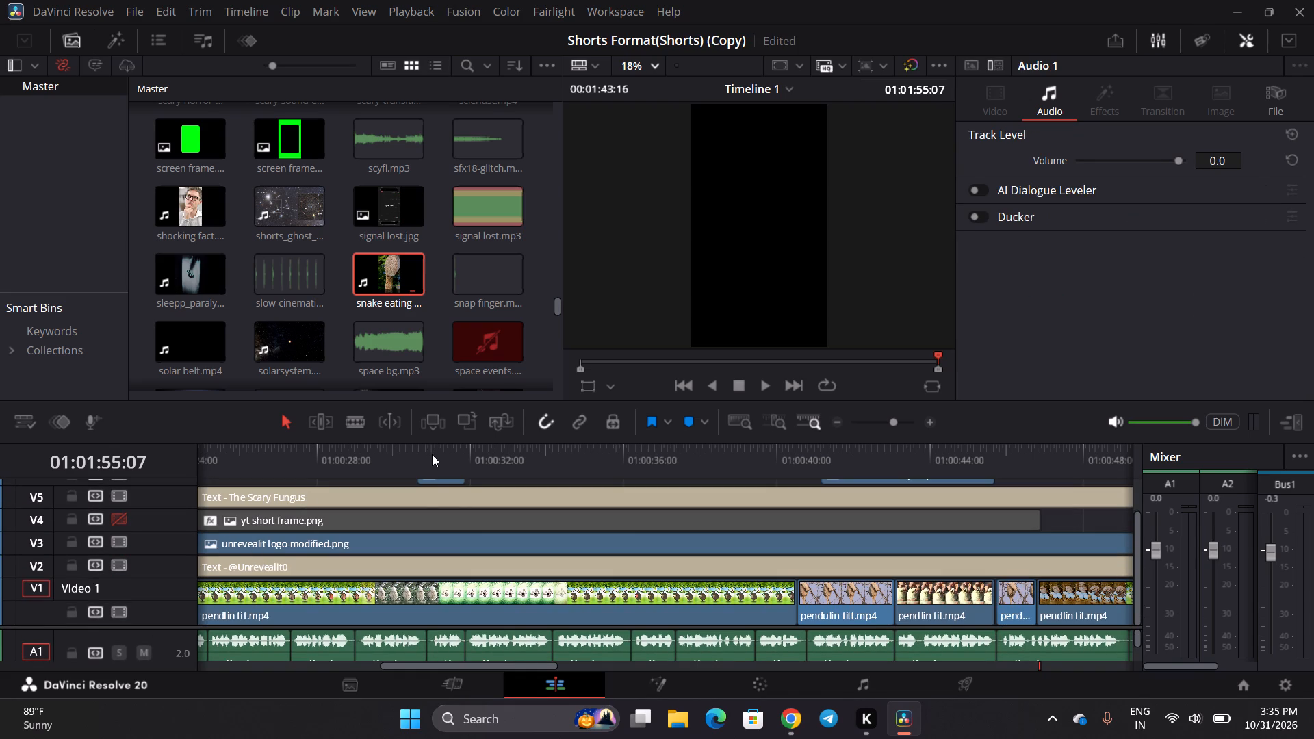
{"action": "left_click", "coordinate": [432, 454]}
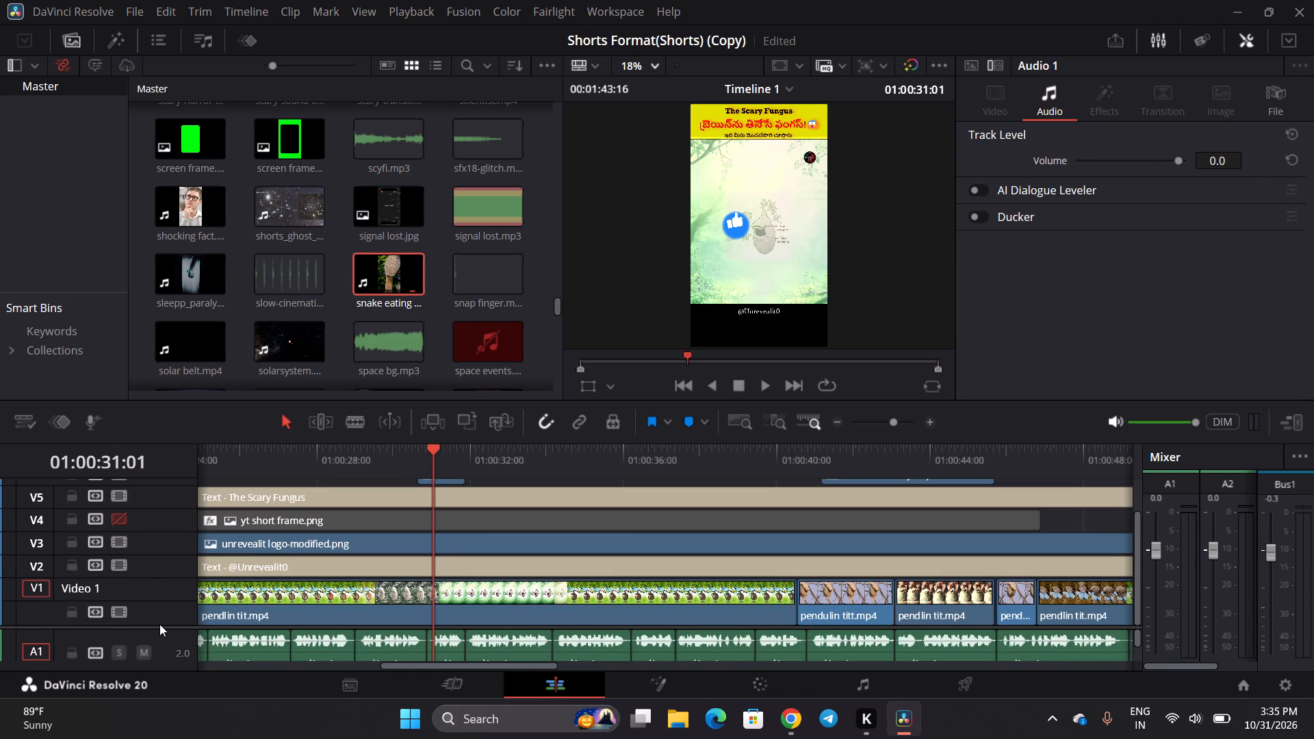
{"action": "left_click_drag", "start_coordinate": [158, 627], "coordinate": [151, 604]}
{"action": "left_click_drag", "start_coordinate": [151, 604], "coordinate": [159, 520]}
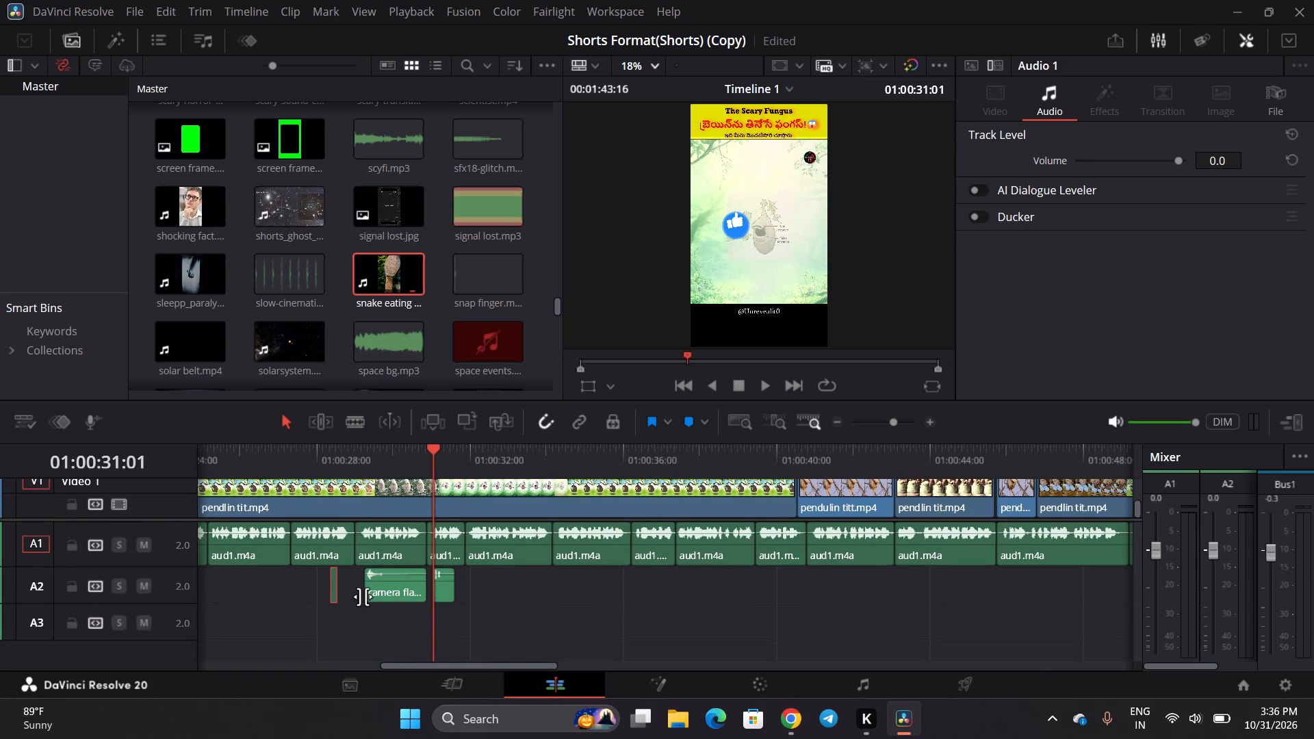
{"action": "left_click_drag", "start_coordinate": [352, 595], "coordinate": [382, 593]}
{"action": "left_click", "coordinate": [330, 632]}
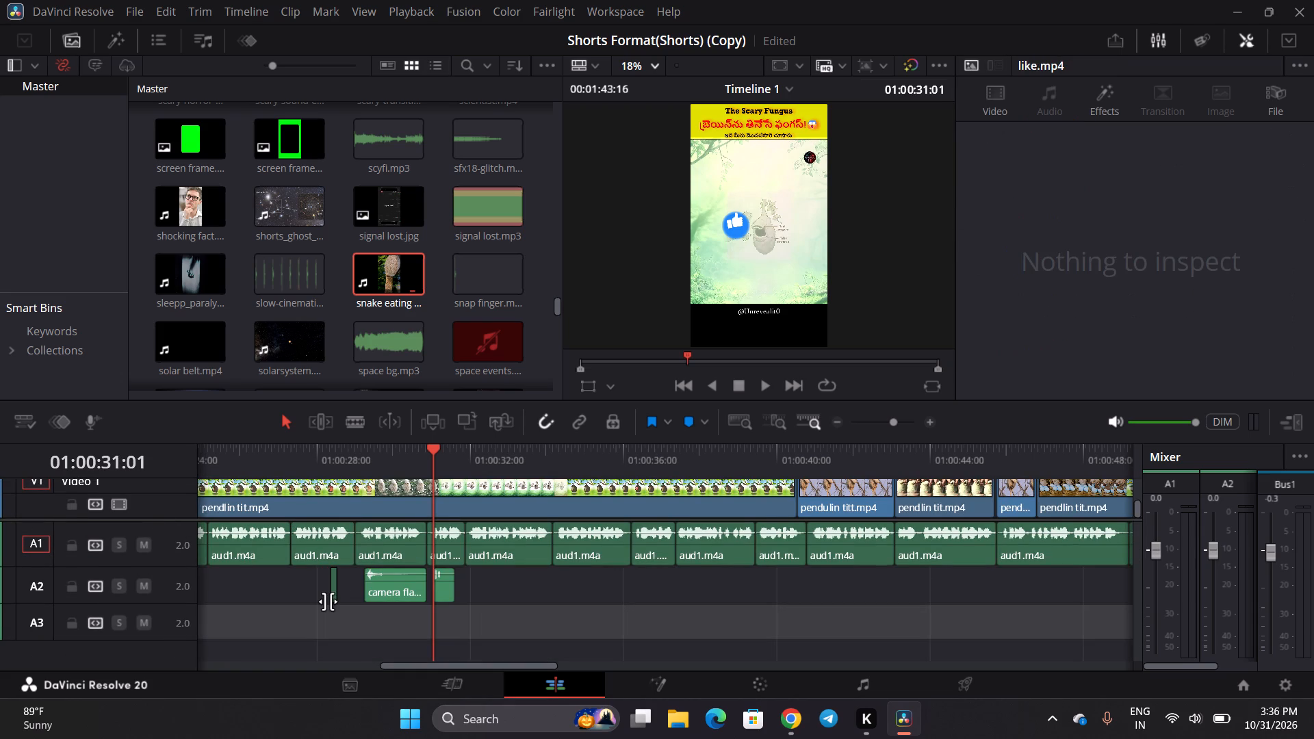
{"action": "left_click", "coordinate": [326, 630]}
Move like.mp4 on V6 about 3 s later, so it starts at about 01:00:33:15 over the nest diagram.
{"action": "scroll", "coordinate": [326, 630], "scroll_direction": "up", "scroll_amount": 3}
{"action": "left_click_drag", "start_coordinate": [176, 519], "coordinate": [175, 614]}
{"action": "scroll", "coordinate": [299, 550], "scroll_direction": "up", "scroll_amount": 3}
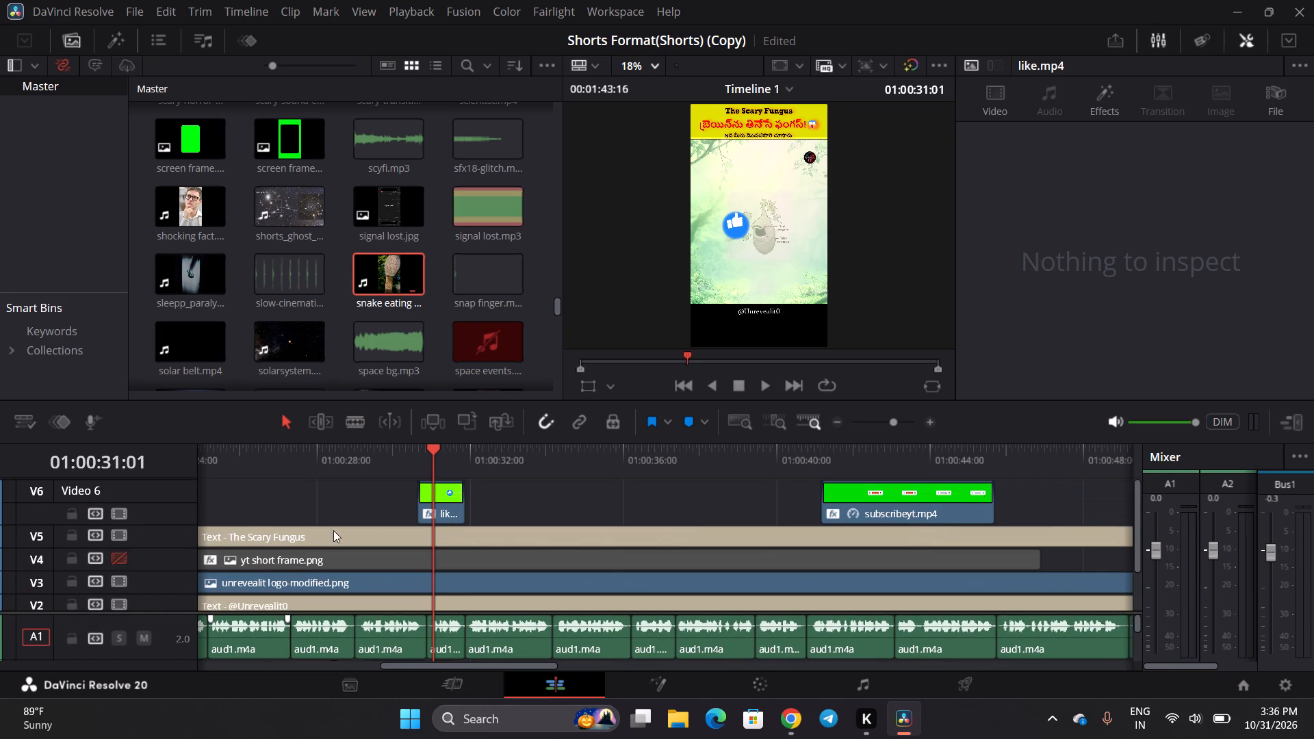
{"action": "left_click_drag", "start_coordinate": [448, 504], "coordinate": [515, 500]}
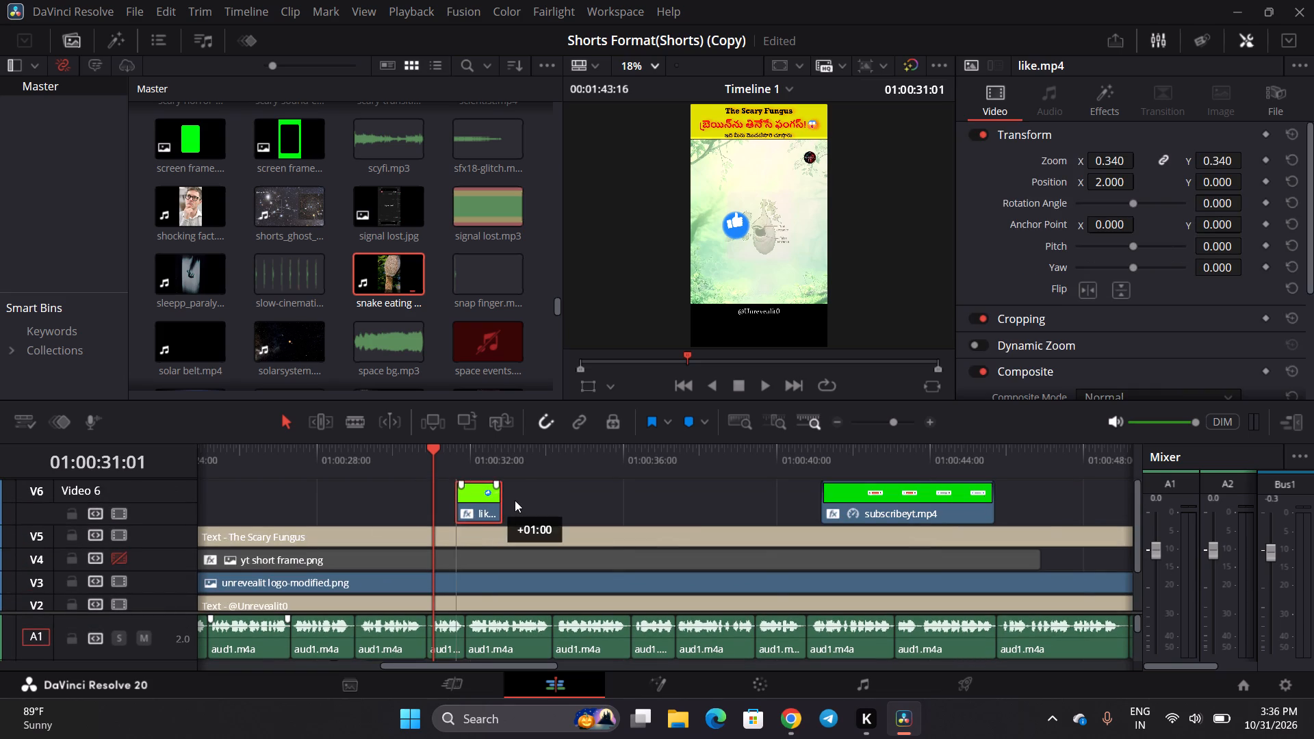
{"action": "left_click_drag", "start_coordinate": [515, 500], "coordinate": [563, 499]}
Place the playhead at 01:00:34:04 within like.mp4 and move the tap-notification sound on A2 to it.
{"action": "scroll", "coordinate": [469, 521], "scroll_direction": "down", "scroll_amount": 2}
{"action": "scroll", "coordinate": [525, 461], "scroll_direction": "up", "scroll_amount": 2}
{"action": "scroll", "coordinate": [546, 512], "scroll_direction": "up", "scroll_amount": 2}
{"action": "left_click", "coordinate": [543, 449]}
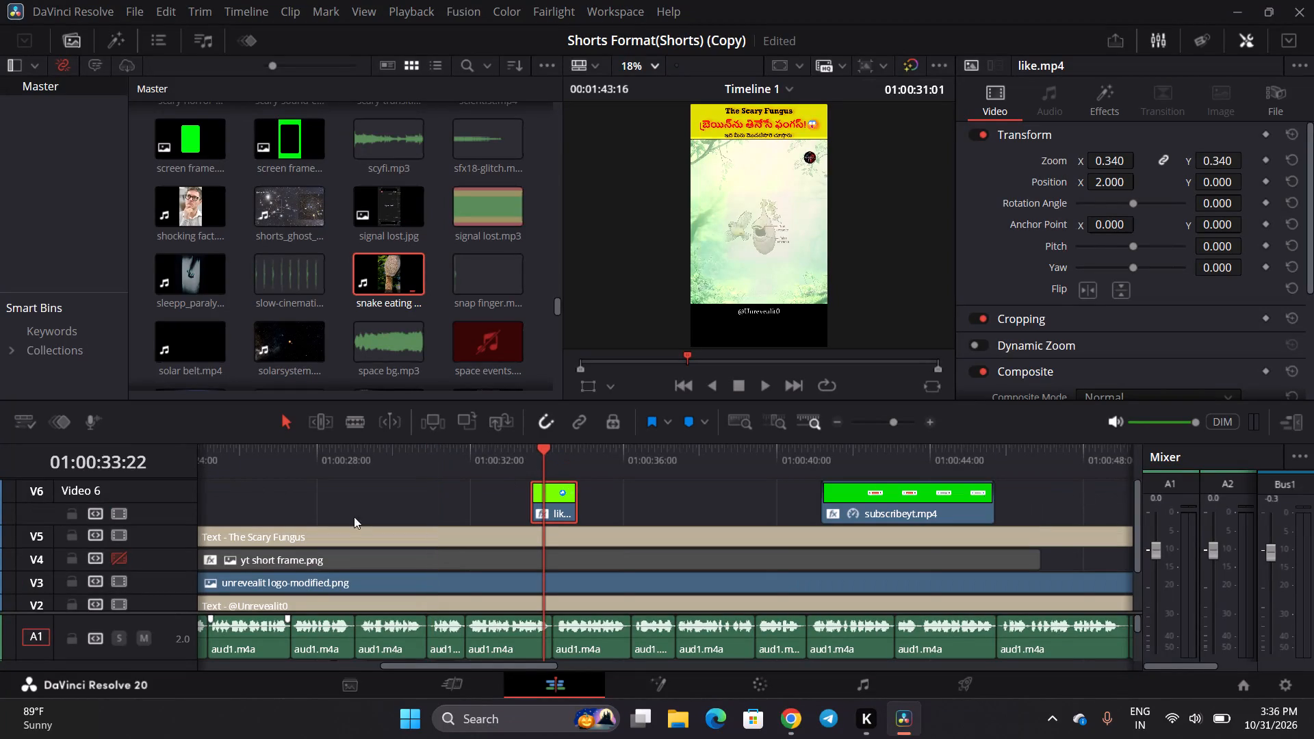
{"action": "left_click", "coordinate": [545, 464]}
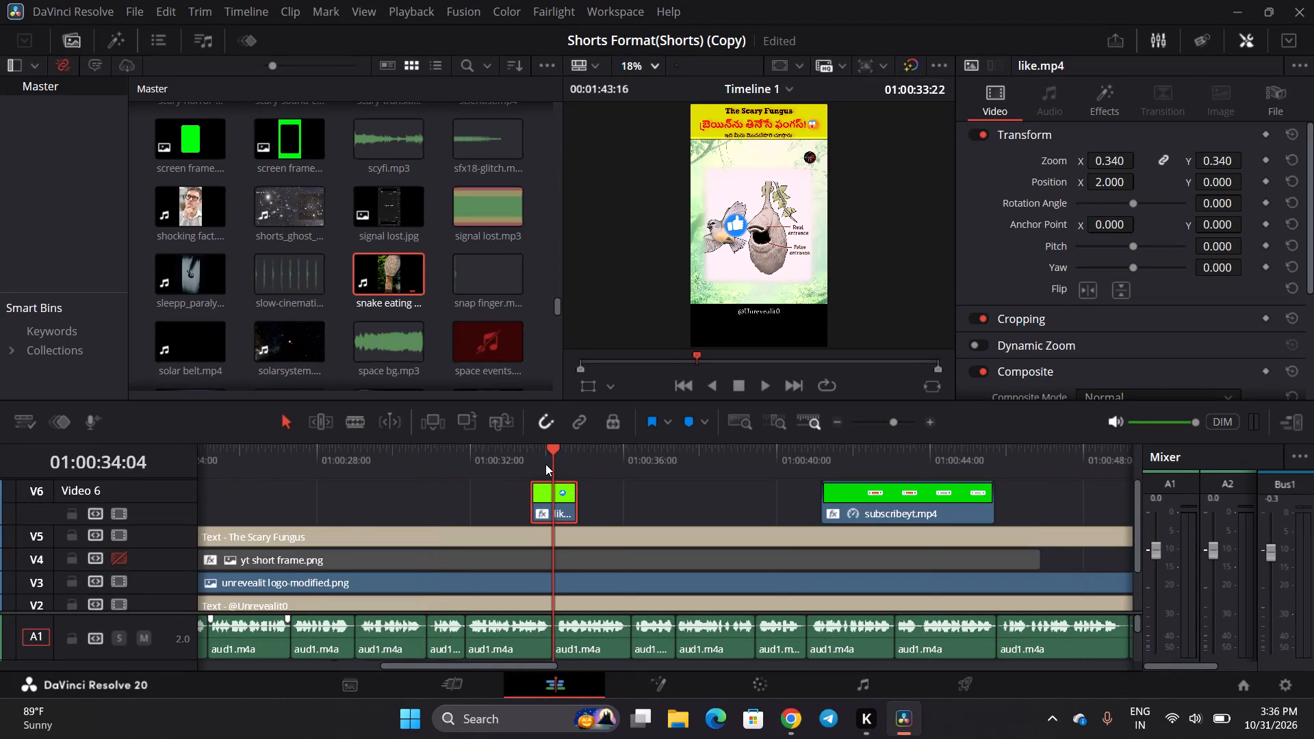
{"action": "left_click_drag", "start_coordinate": [159, 614], "coordinate": [179, 499]}
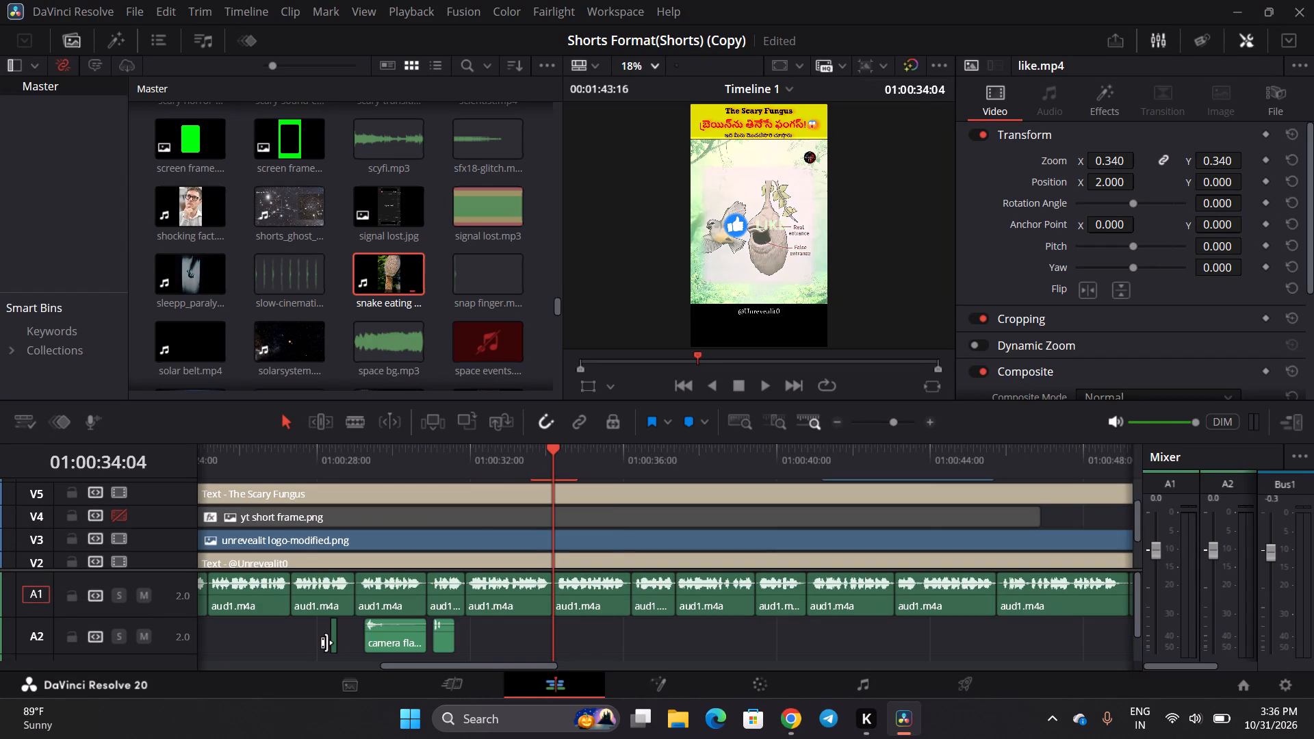
{"action": "left_click", "coordinate": [333, 641]}
{"action": "left_click_drag", "start_coordinate": [333, 641], "coordinate": [403, 623]}
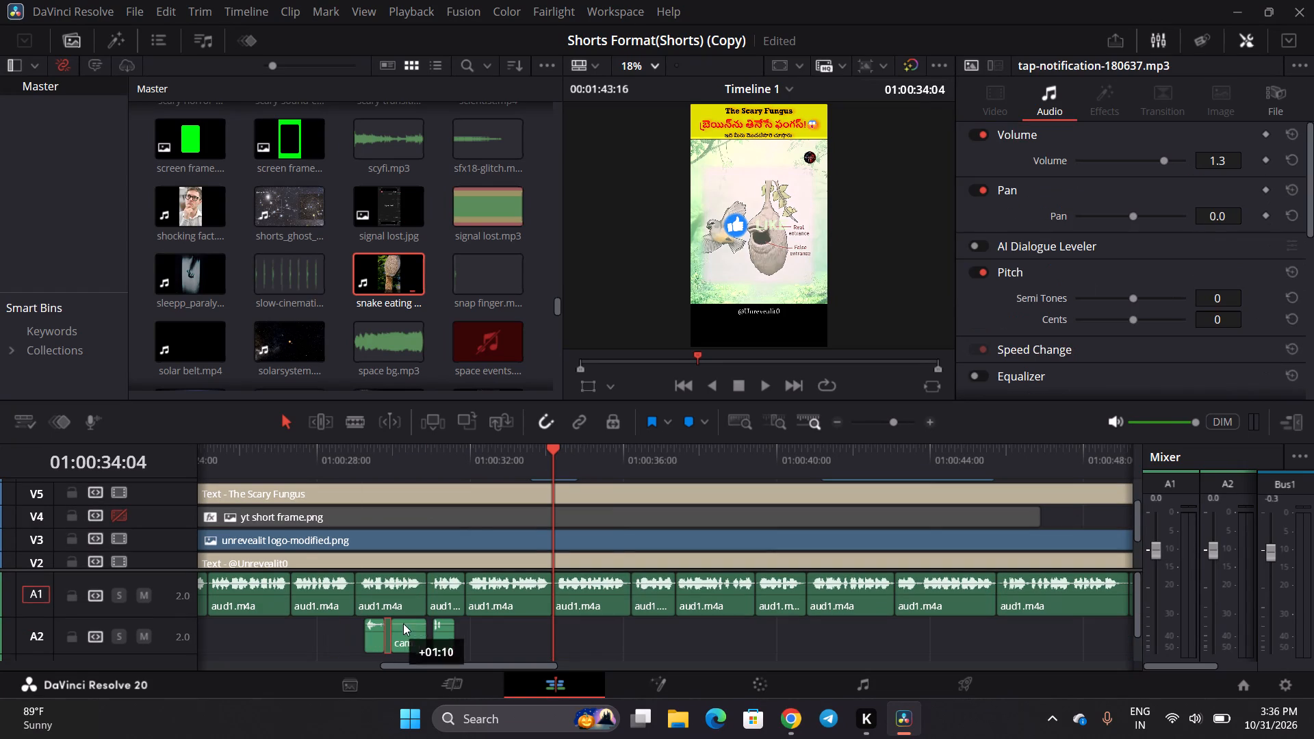
{"action": "left_click_drag", "start_coordinate": [403, 623], "coordinate": [438, 621]}
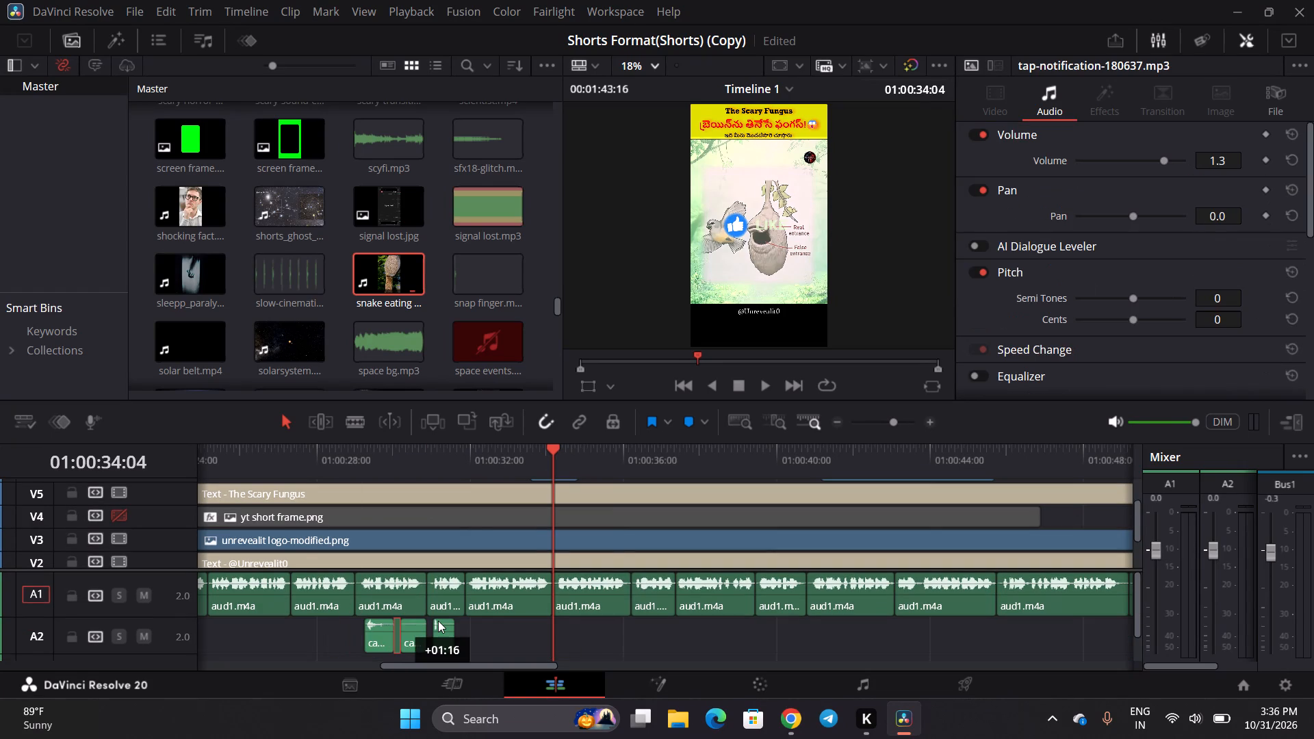
{"action": "left_click_drag", "start_coordinate": [438, 621], "coordinate": [555, 627]}
{"action": "left_click", "coordinate": [603, 627]}
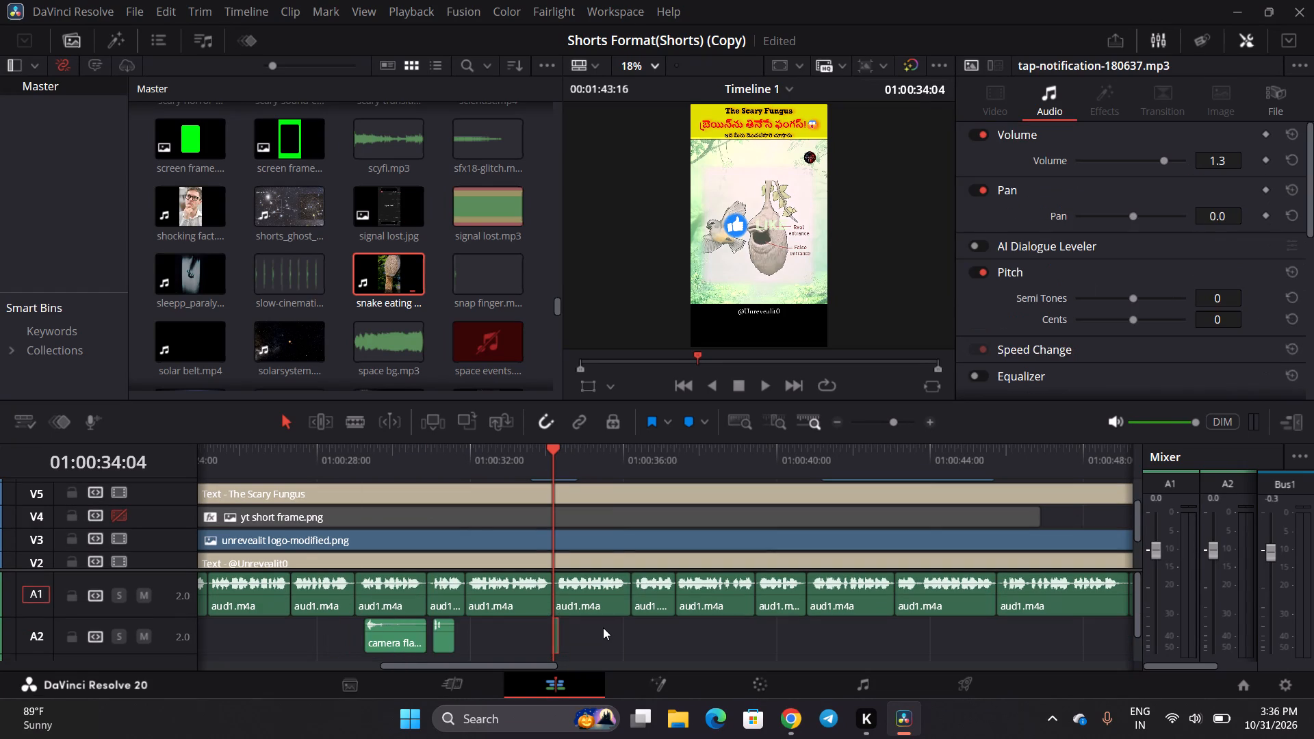
Review the overlays and audio along the timeline, checking the blinking arrow overlay on V6 at 01:00:02:07.
{"action": "scroll", "coordinate": [614, 649], "scroll_direction": "right", "scroll_amount": 5}
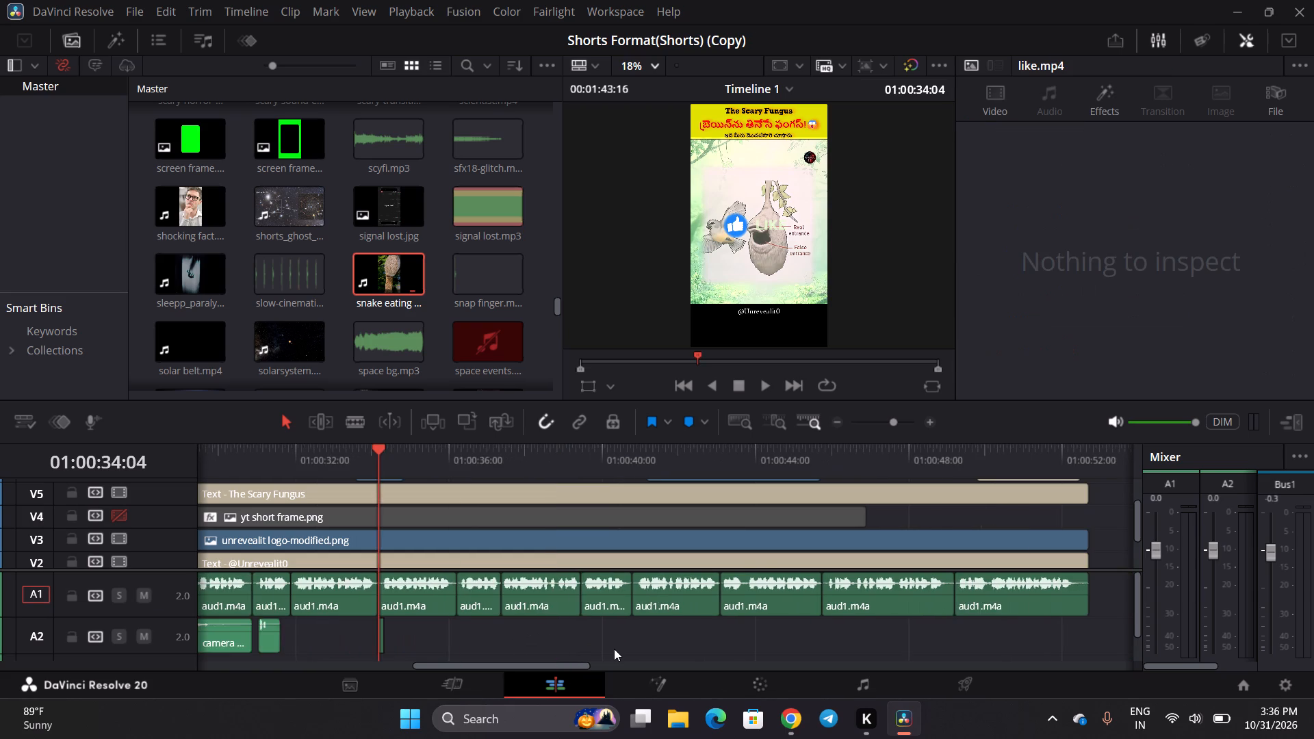
{"action": "scroll", "coordinate": [614, 649], "scroll_direction": "right", "scroll_amount": 4}
{"action": "scroll", "coordinate": [298, 503], "scroll_direction": "up", "scroll_amount": 3}
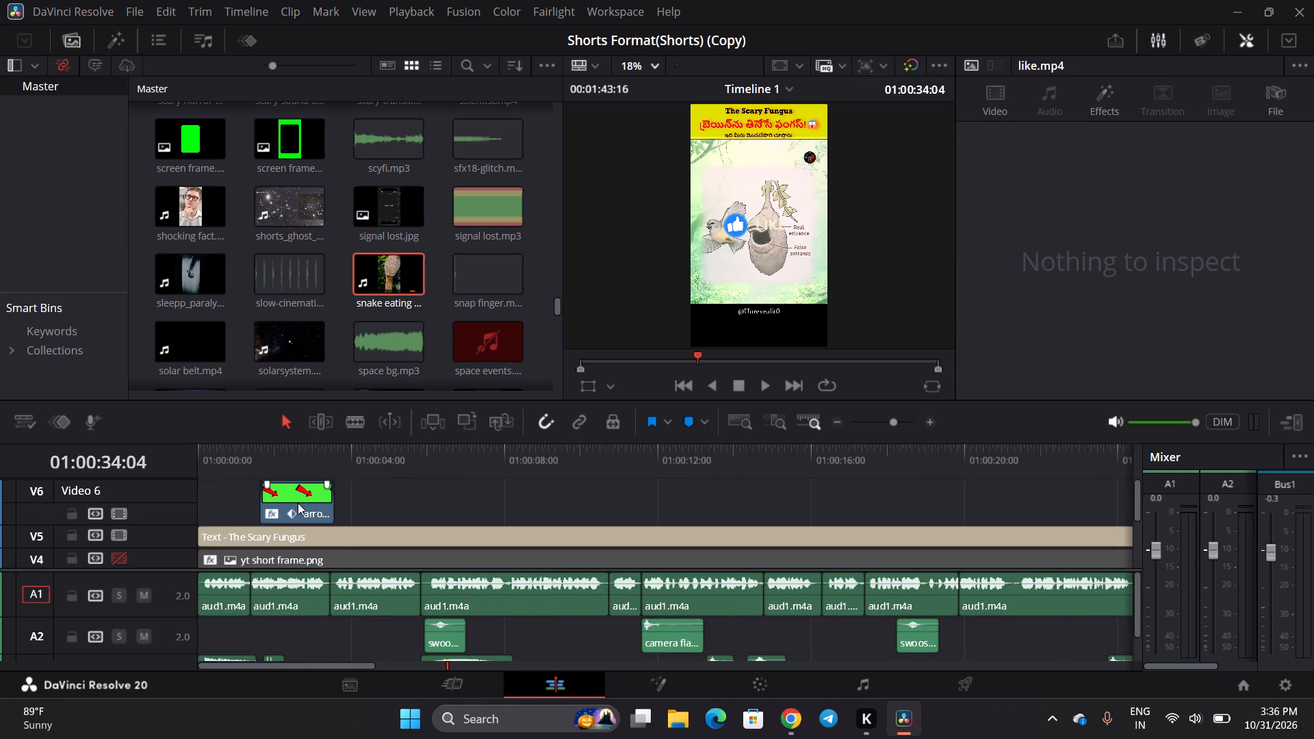
{"action": "scroll", "coordinate": [298, 503], "scroll_direction": "right", "scroll_amount": 1}
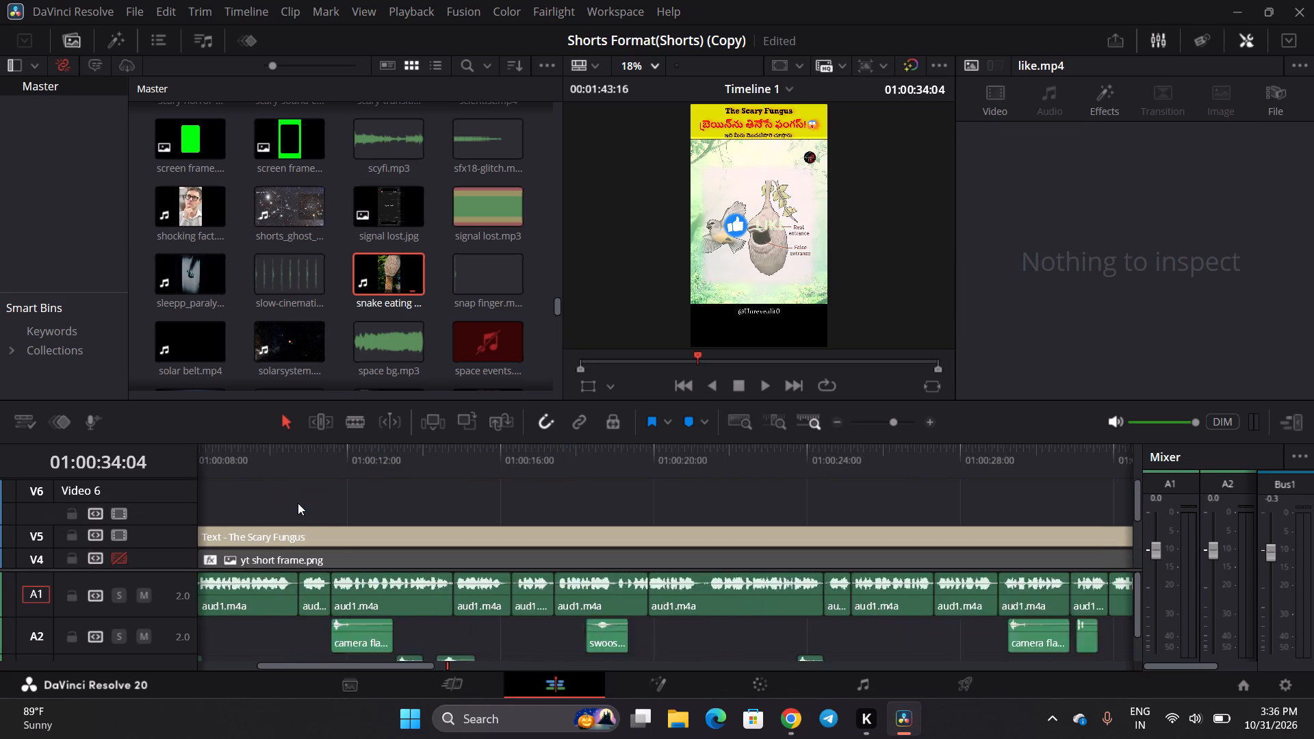
{"action": "scroll", "coordinate": [298, 503], "scroll_direction": "right", "scroll_amount": 2}
{"action": "left_click", "coordinate": [290, 460]}
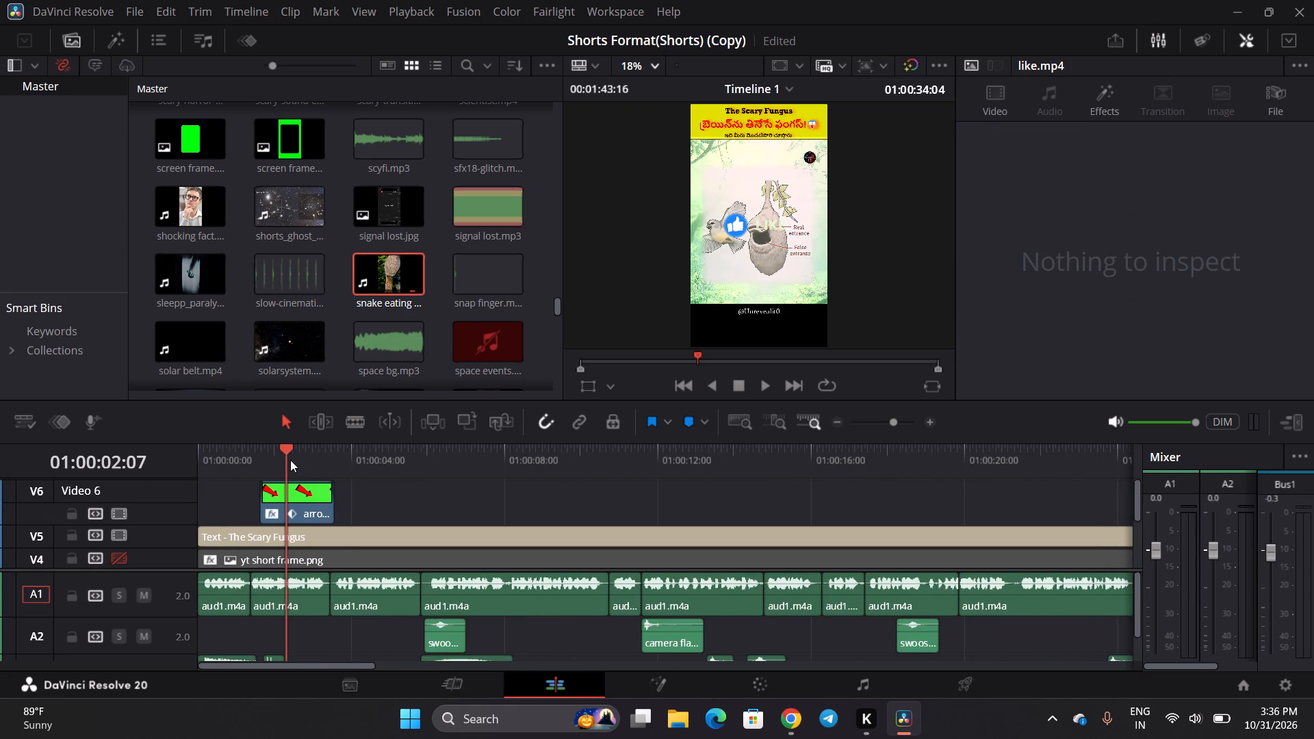
{"action": "scroll", "coordinate": [290, 460], "scroll_direction": "right", "scroll_amount": 1}
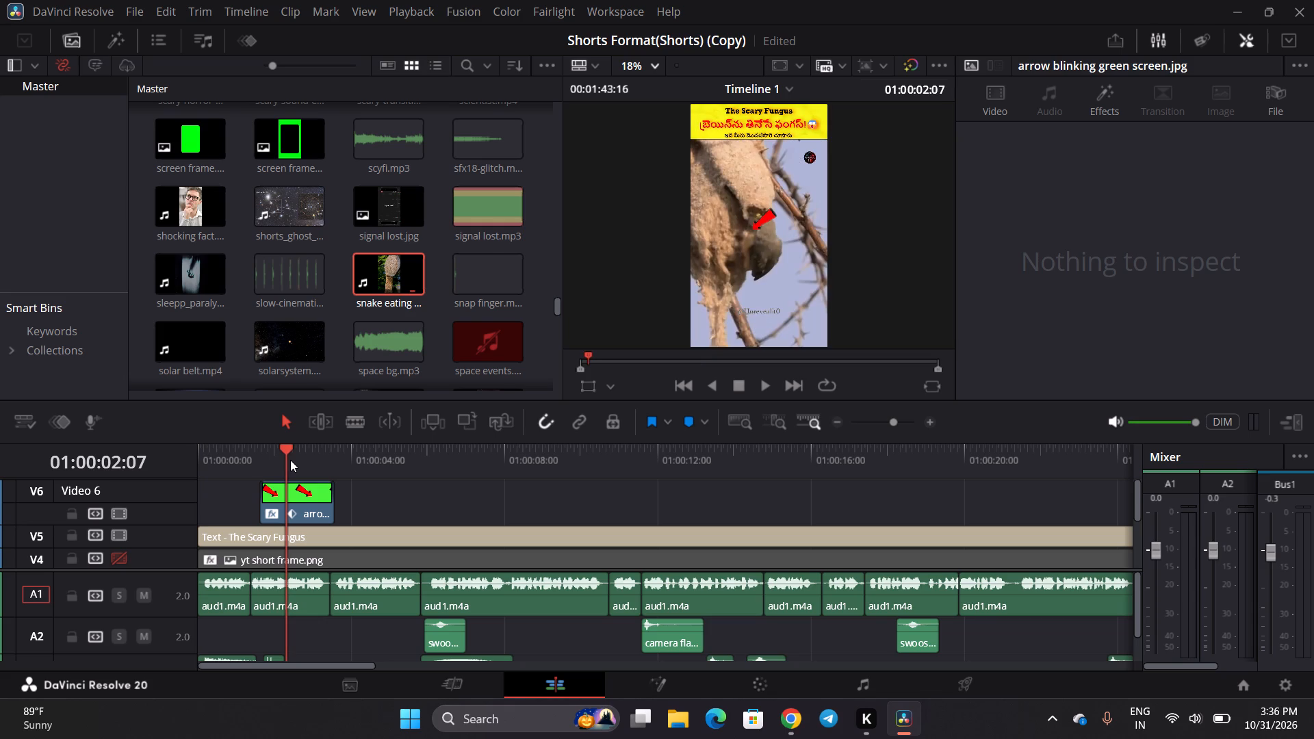
{"action": "scroll", "coordinate": [290, 460], "scroll_direction": "right", "scroll_amount": 1}
{"action": "scroll", "coordinate": [558, 478], "scroll_direction": "left", "scroll_amount": 6}
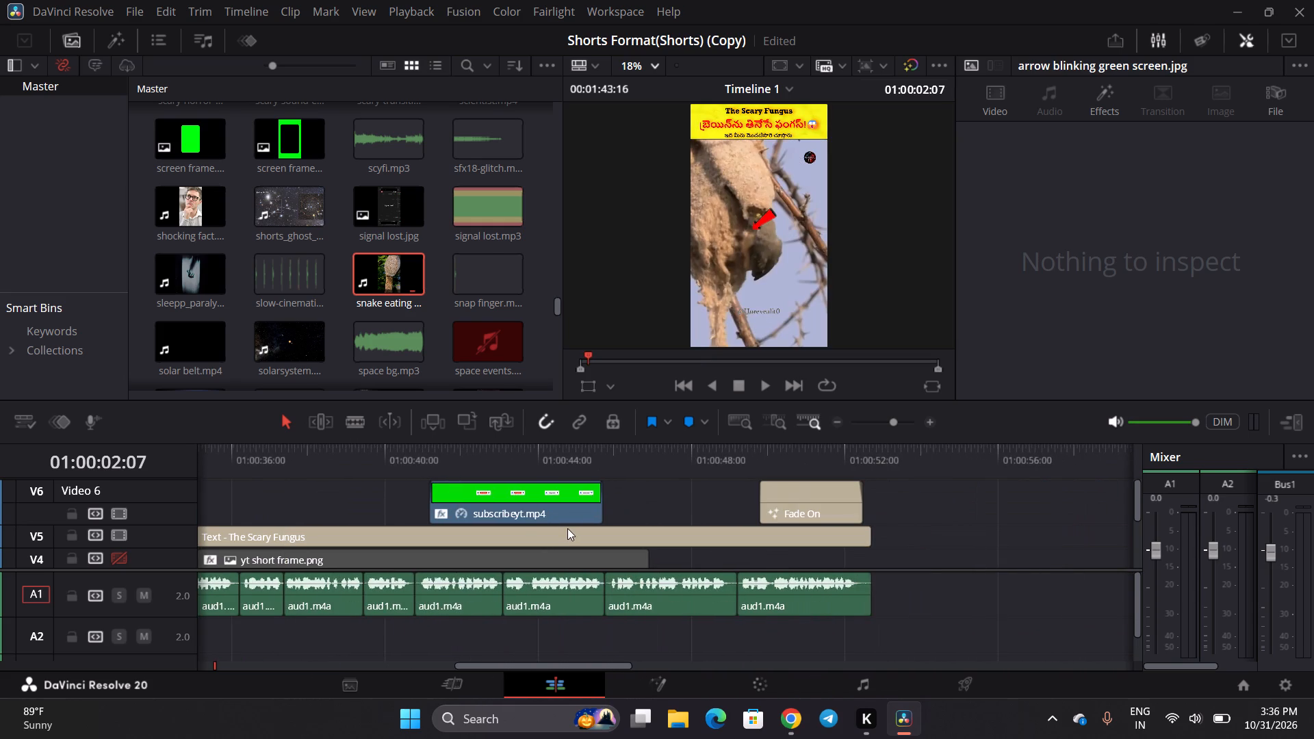
{"action": "scroll", "coordinate": [567, 528], "scroll_direction": "right", "scroll_amount": 8}
{"action": "scroll", "coordinate": [226, 557], "scroll_direction": "down", "scroll_amount": 3}
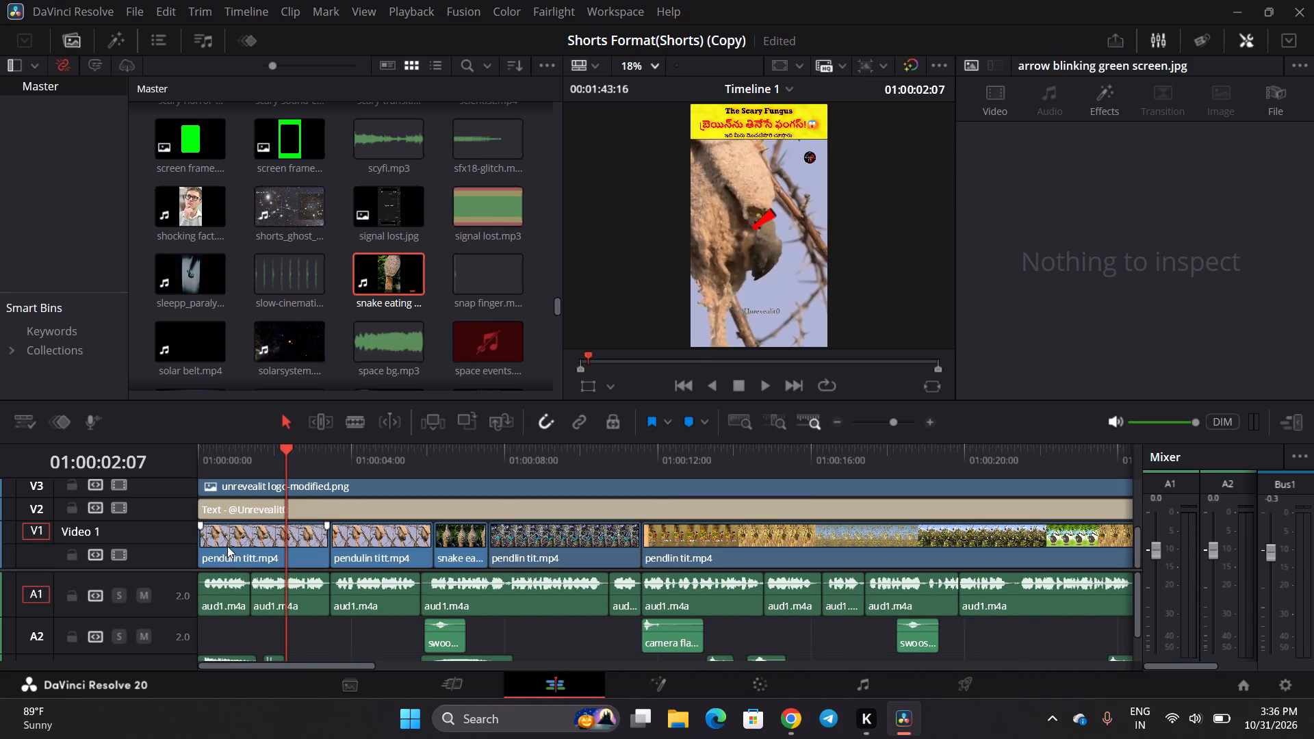
Play the opening from 01:00:00:00 to about 01:00:03:18, checking the nest footage against the sound effects on A2 and A3.
{"action": "left_click_drag", "start_coordinate": [175, 570], "coordinate": [175, 554]}
{"action": "left_click_drag", "start_coordinate": [175, 554], "coordinate": [181, 470]}
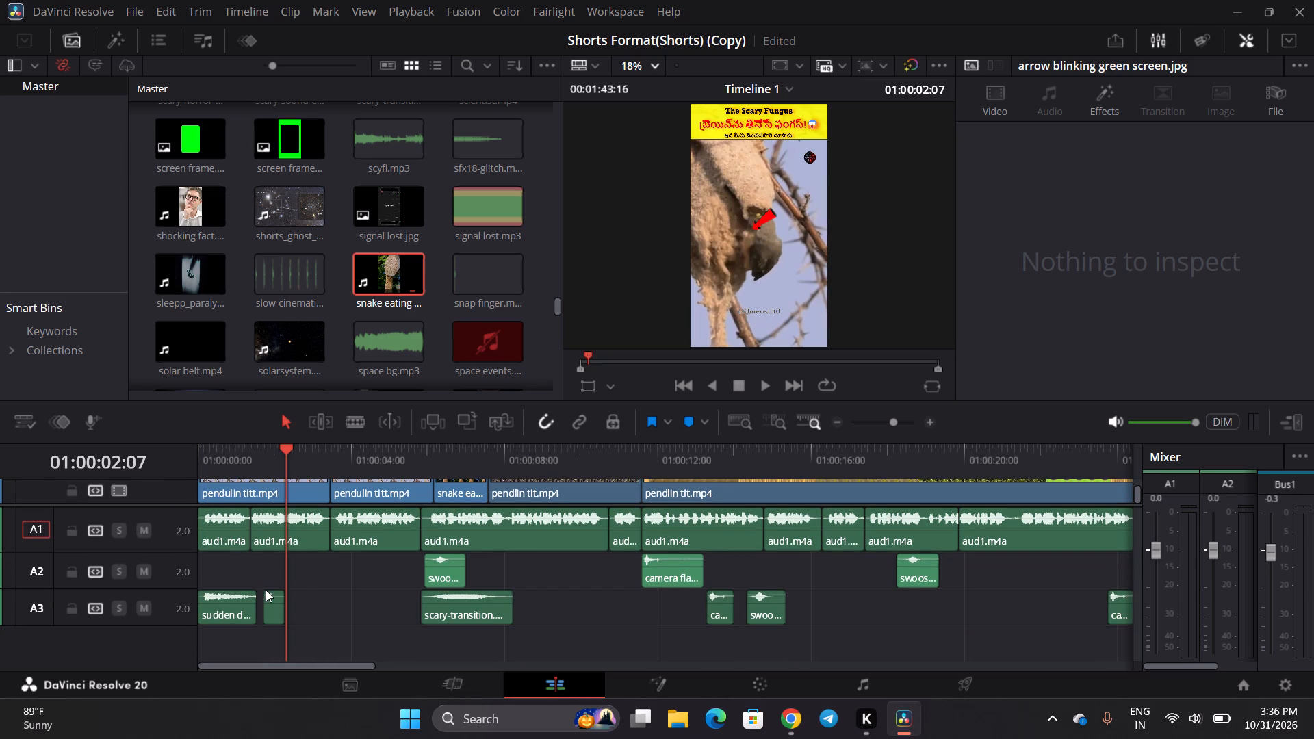
{"action": "left_click_drag", "start_coordinate": [215, 464], "coordinate": [198, 467]}
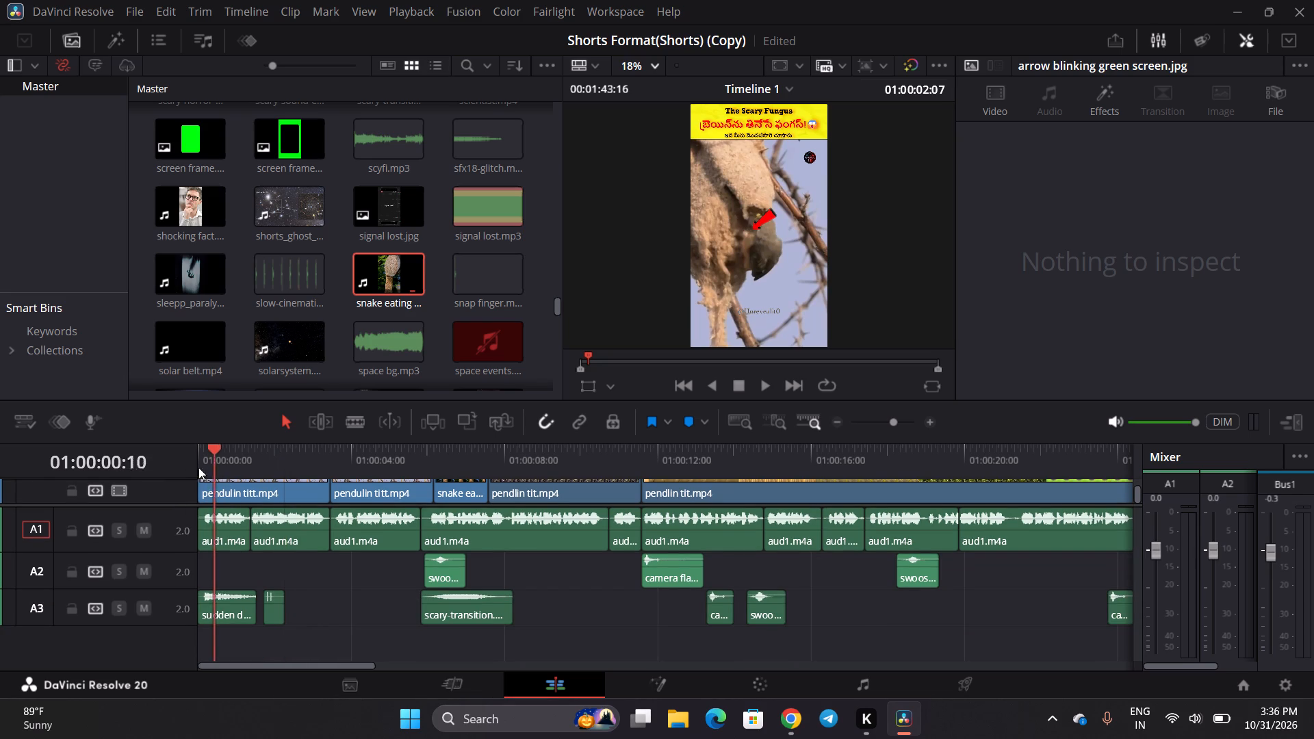
{"action": "left_click_drag", "start_coordinate": [198, 467], "coordinate": [165, 480]}
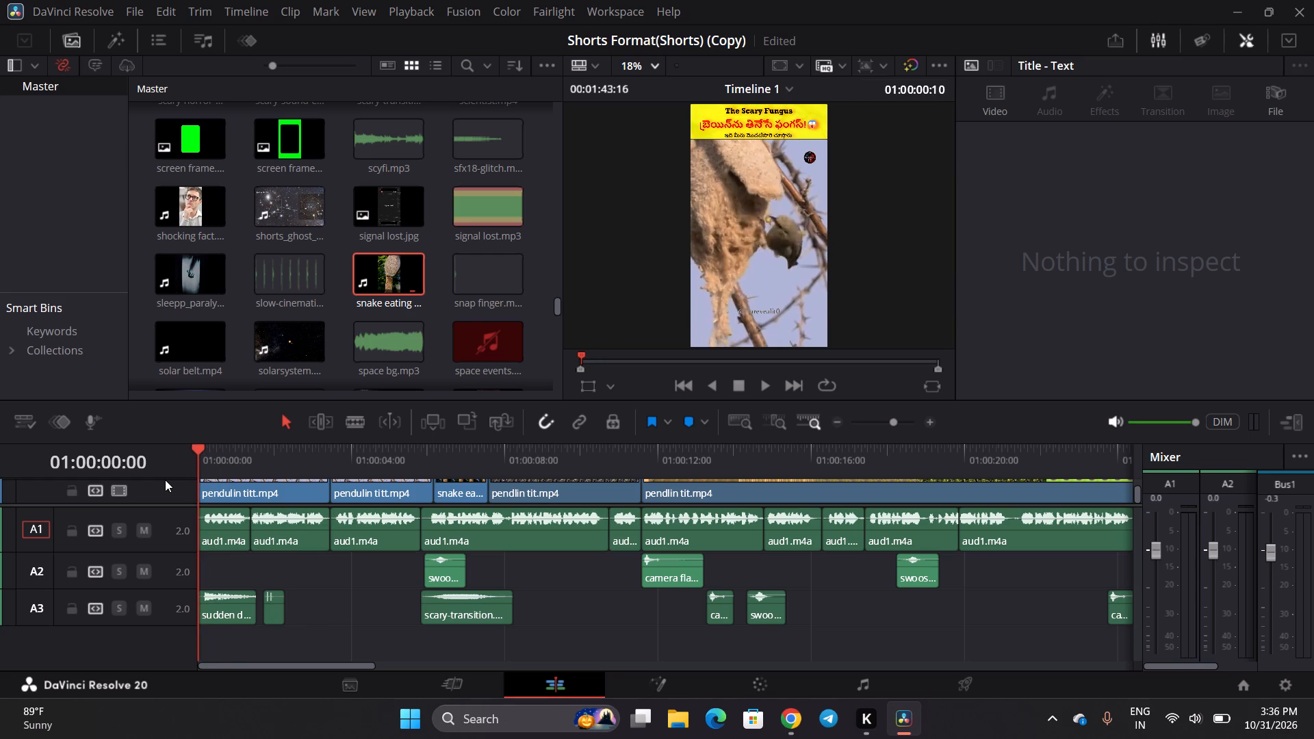
{"action": "key", "text": "space"}
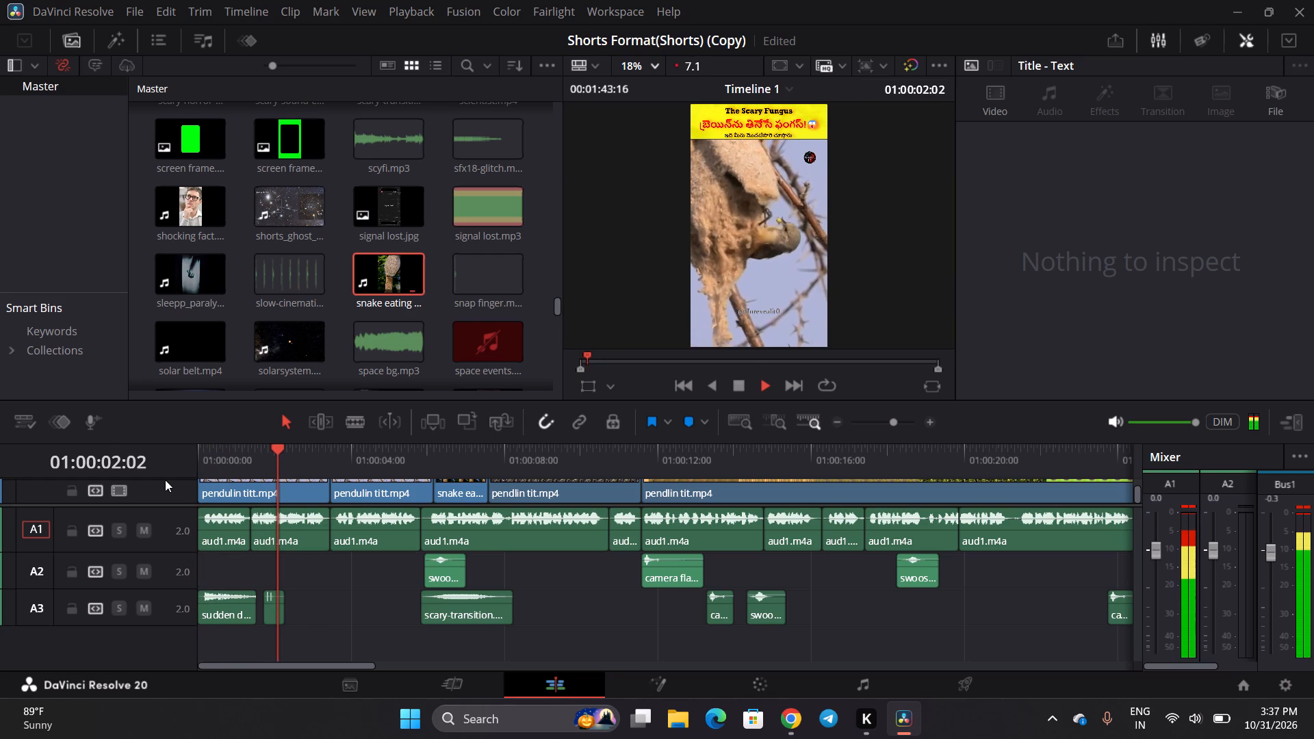
{"action": "key", "text": "space"}
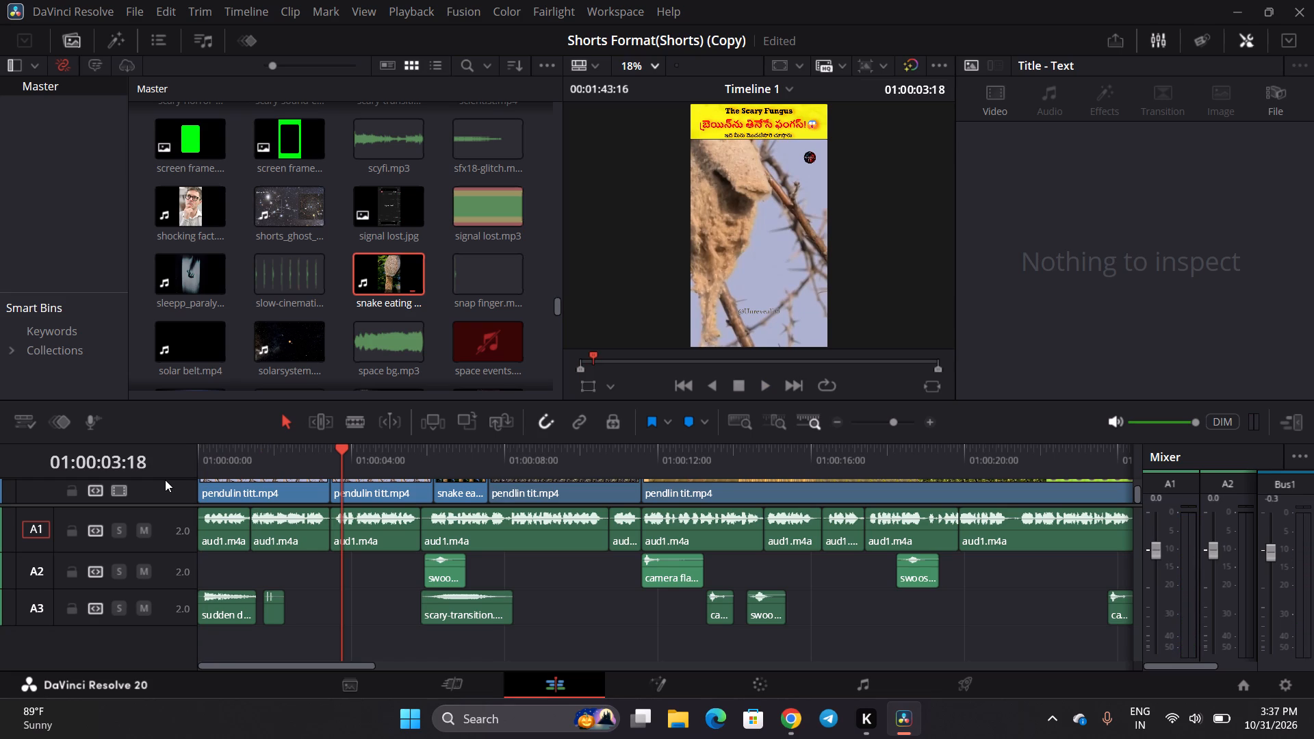
{"action": "left_click_drag", "start_coordinate": [161, 506], "coordinate": [162, 608]}
{"action": "scroll", "coordinate": [296, 549], "scroll_direction": "up", "scroll_amount": 3}
{"action": "scroll", "coordinate": [297, 549], "scroll_direction": "down", "scroll_amount": 2}
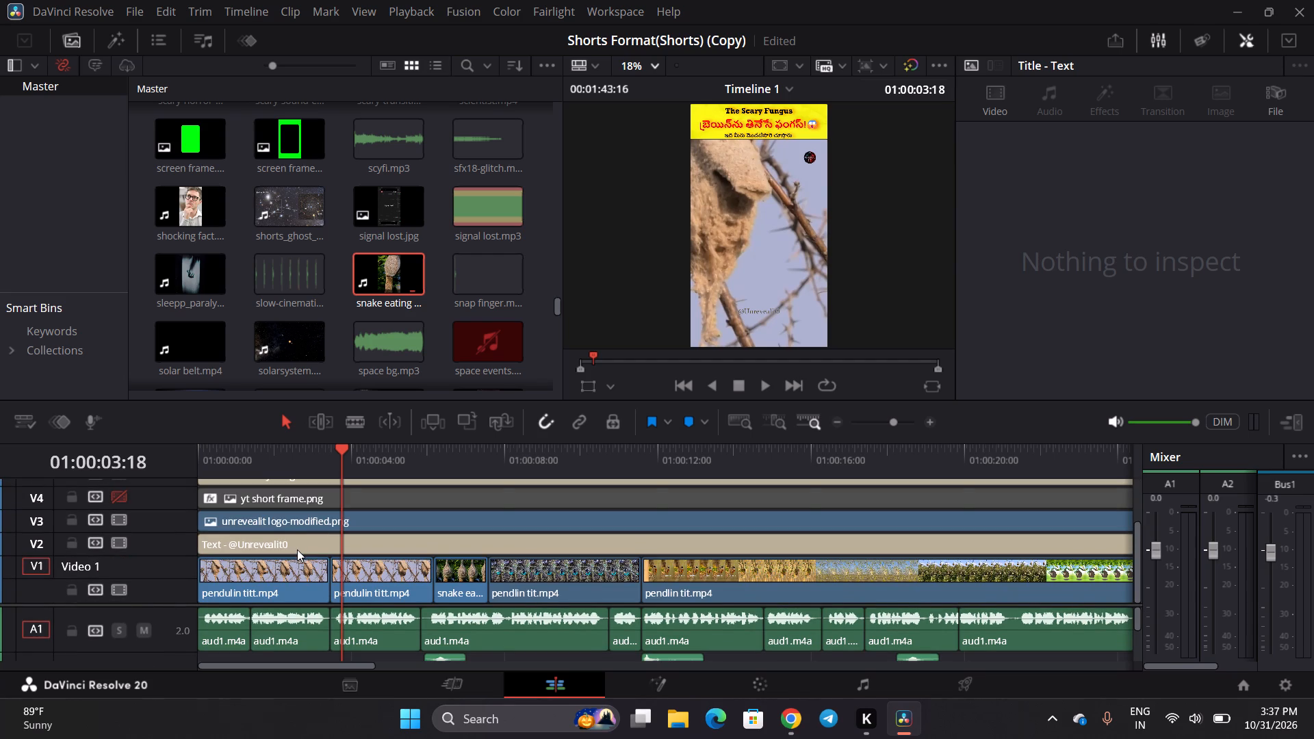
{"action": "scroll", "coordinate": [252, 562], "scroll_direction": "up", "scroll_amount": 2}
{"action": "scroll", "coordinate": [252, 562], "scroll_direction": "down", "scroll_amount": 2}
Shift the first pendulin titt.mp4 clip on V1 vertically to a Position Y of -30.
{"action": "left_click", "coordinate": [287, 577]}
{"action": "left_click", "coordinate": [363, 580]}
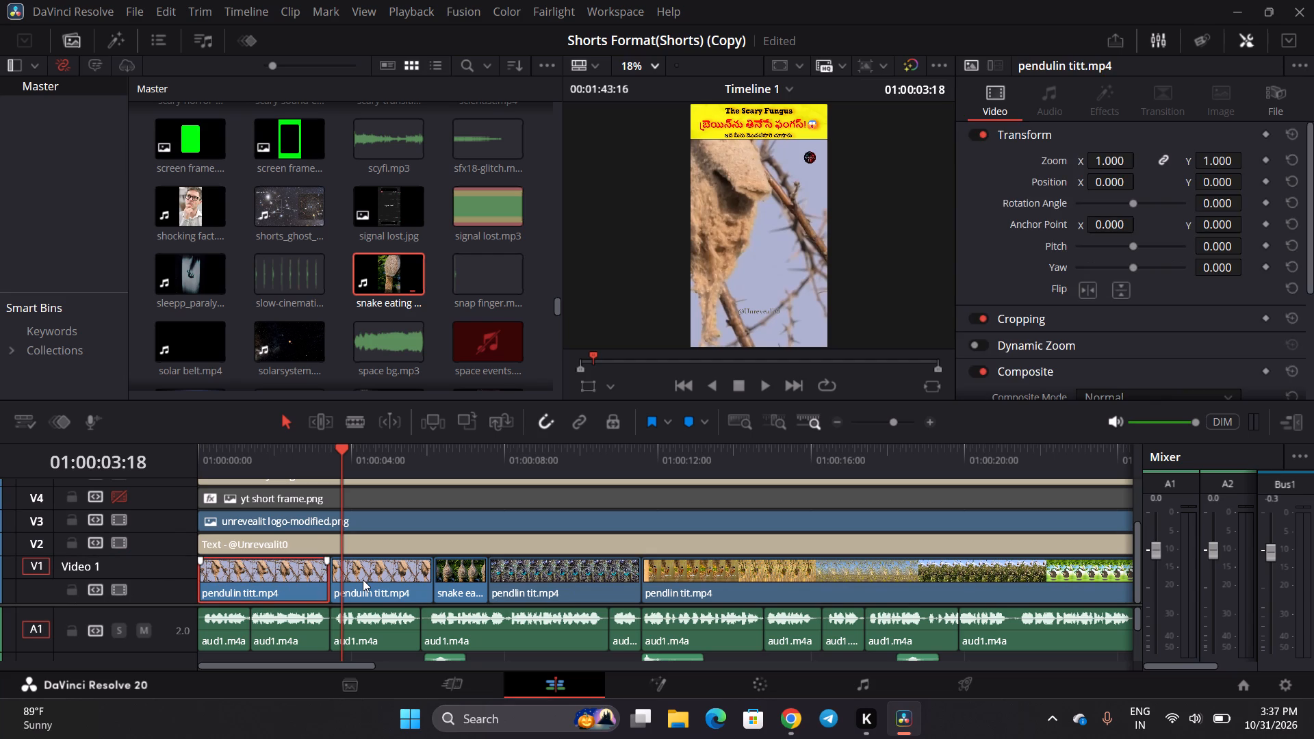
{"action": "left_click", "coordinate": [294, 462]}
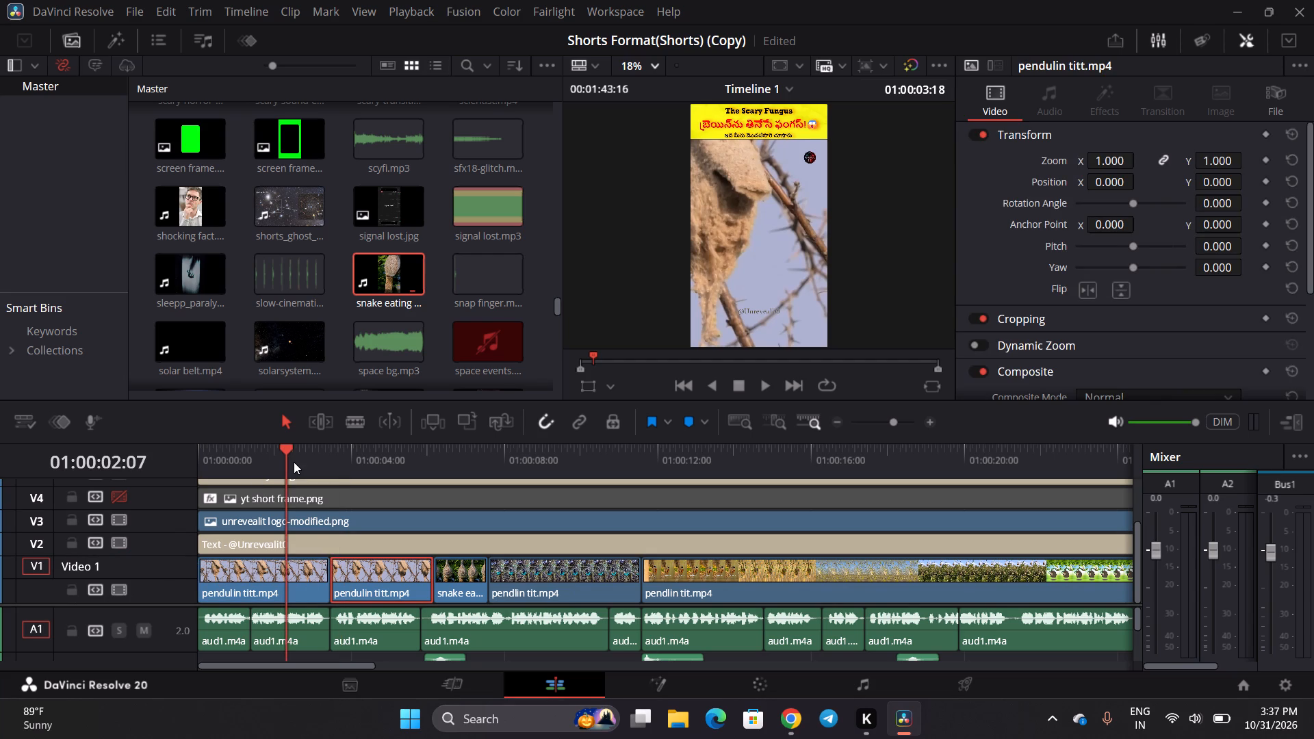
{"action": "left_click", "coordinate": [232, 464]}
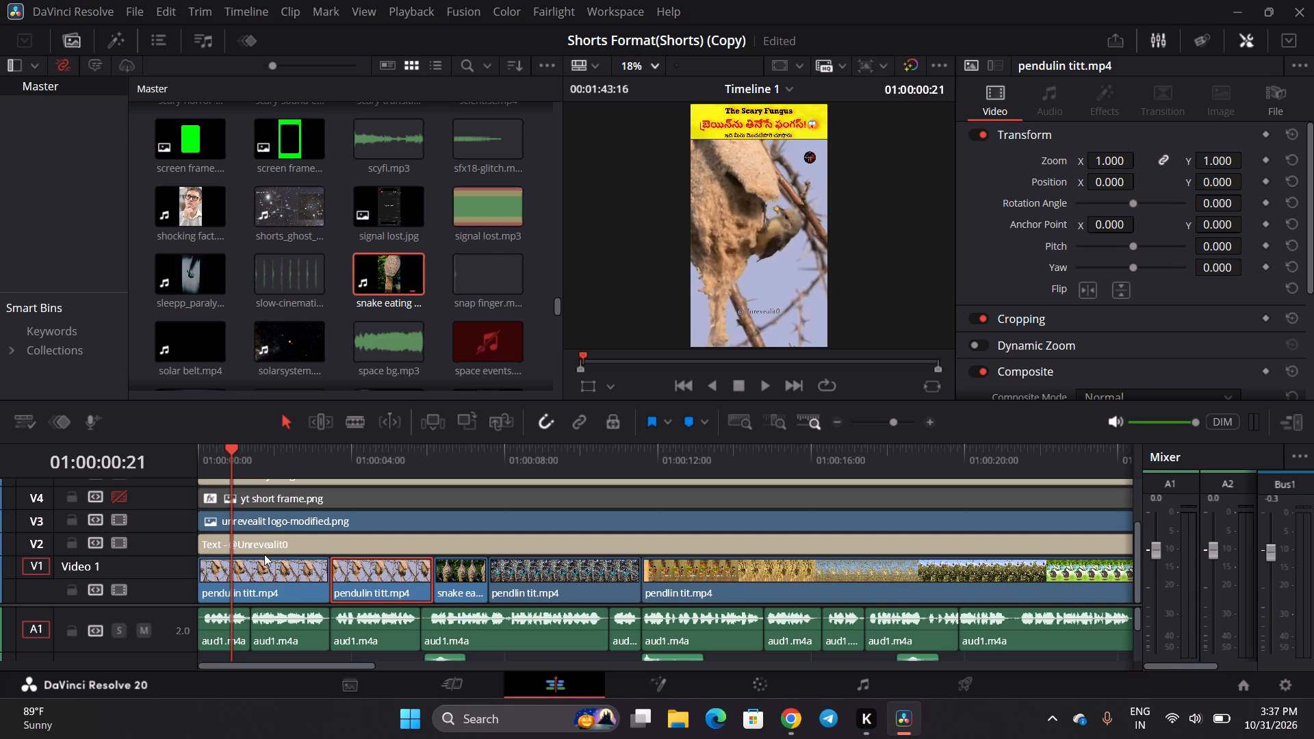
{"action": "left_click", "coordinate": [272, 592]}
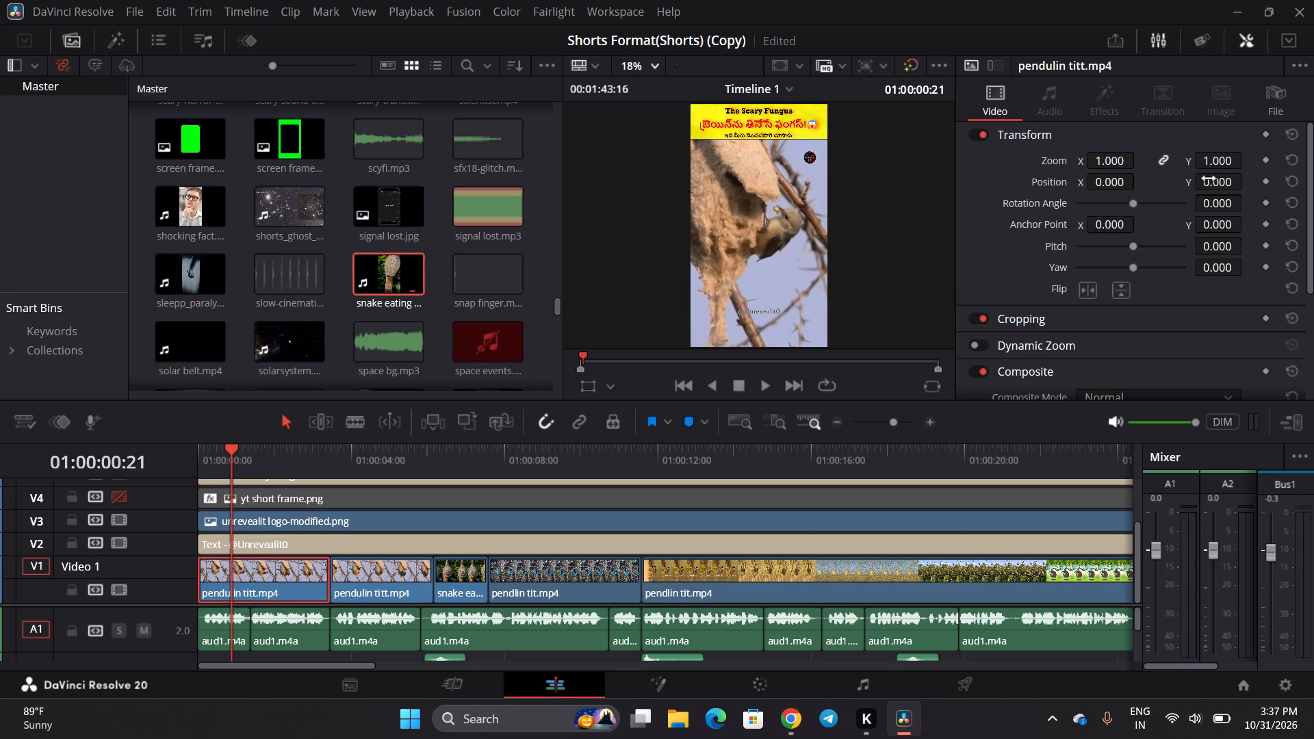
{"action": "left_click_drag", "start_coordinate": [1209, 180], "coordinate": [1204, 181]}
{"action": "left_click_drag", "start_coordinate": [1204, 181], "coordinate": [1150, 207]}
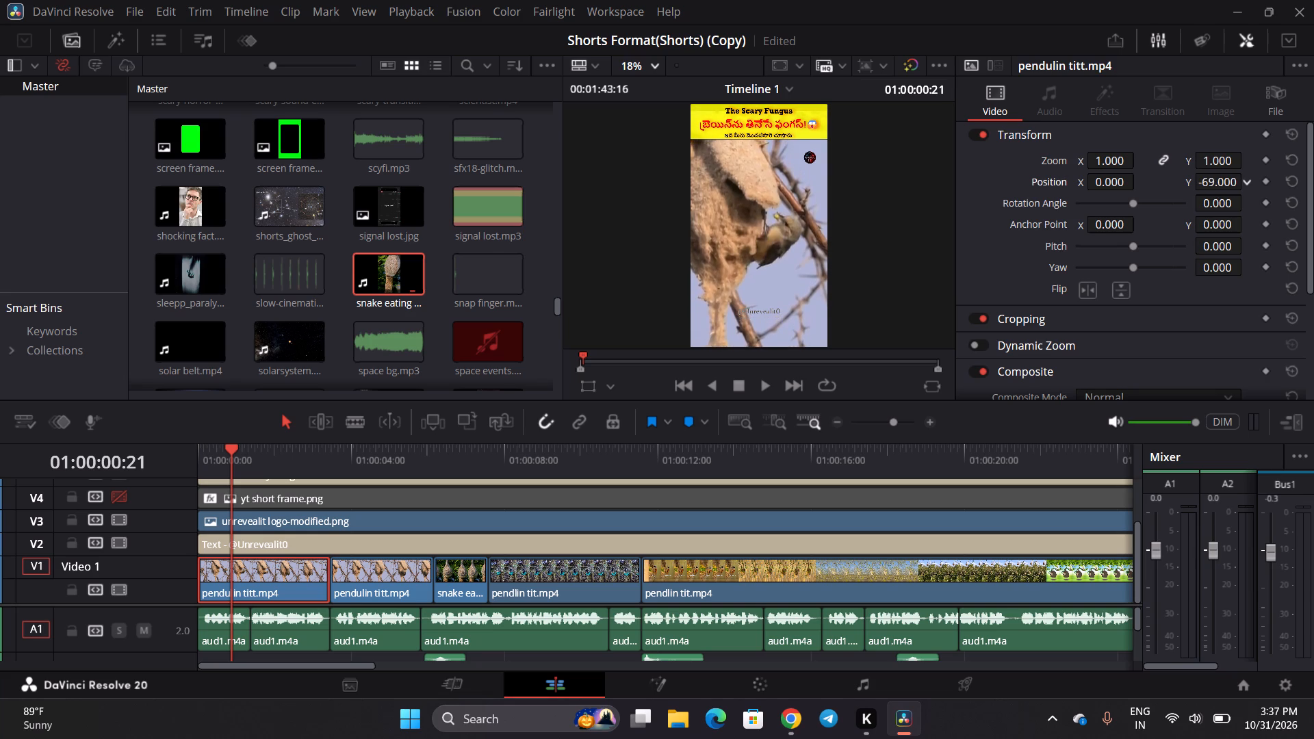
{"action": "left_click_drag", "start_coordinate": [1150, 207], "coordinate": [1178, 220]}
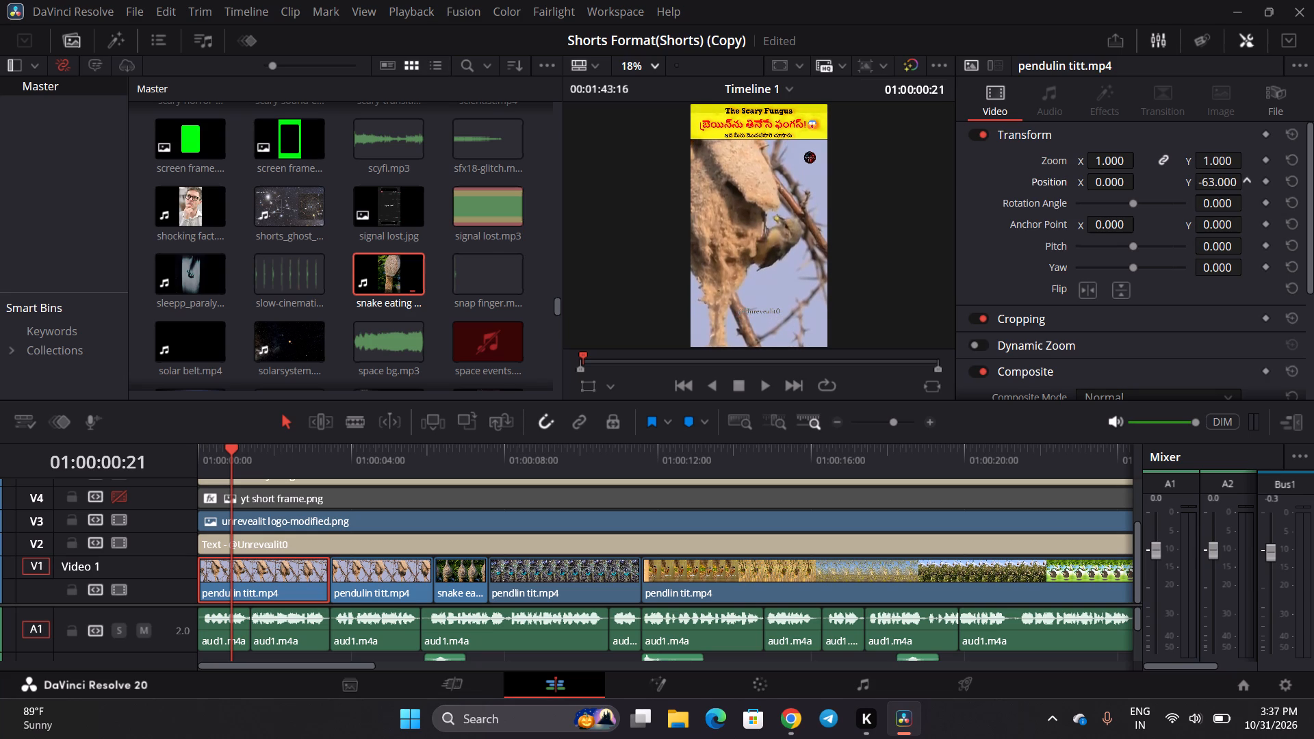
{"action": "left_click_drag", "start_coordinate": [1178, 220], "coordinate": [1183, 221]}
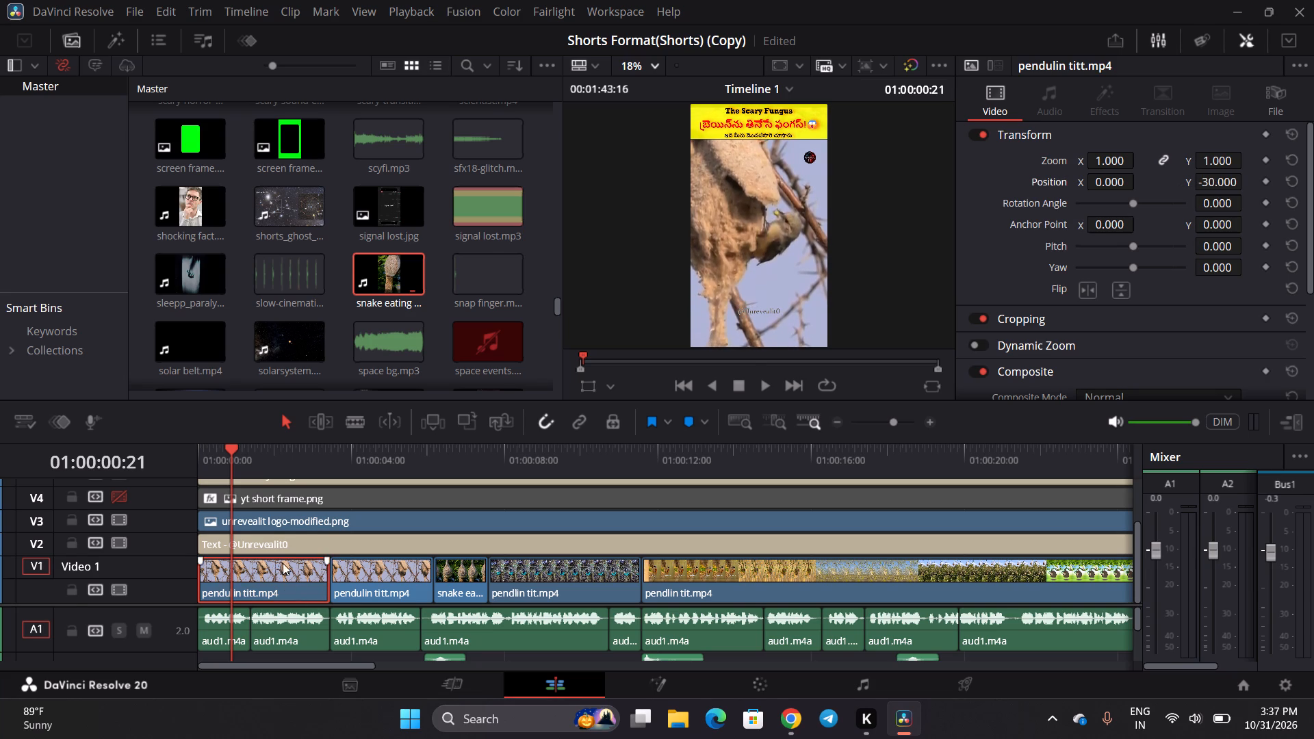
Disable video track V5 to hide the The Scary Fungus title.
{"action": "scroll", "coordinate": [283, 562], "scroll_direction": "up", "scroll_amount": 2}
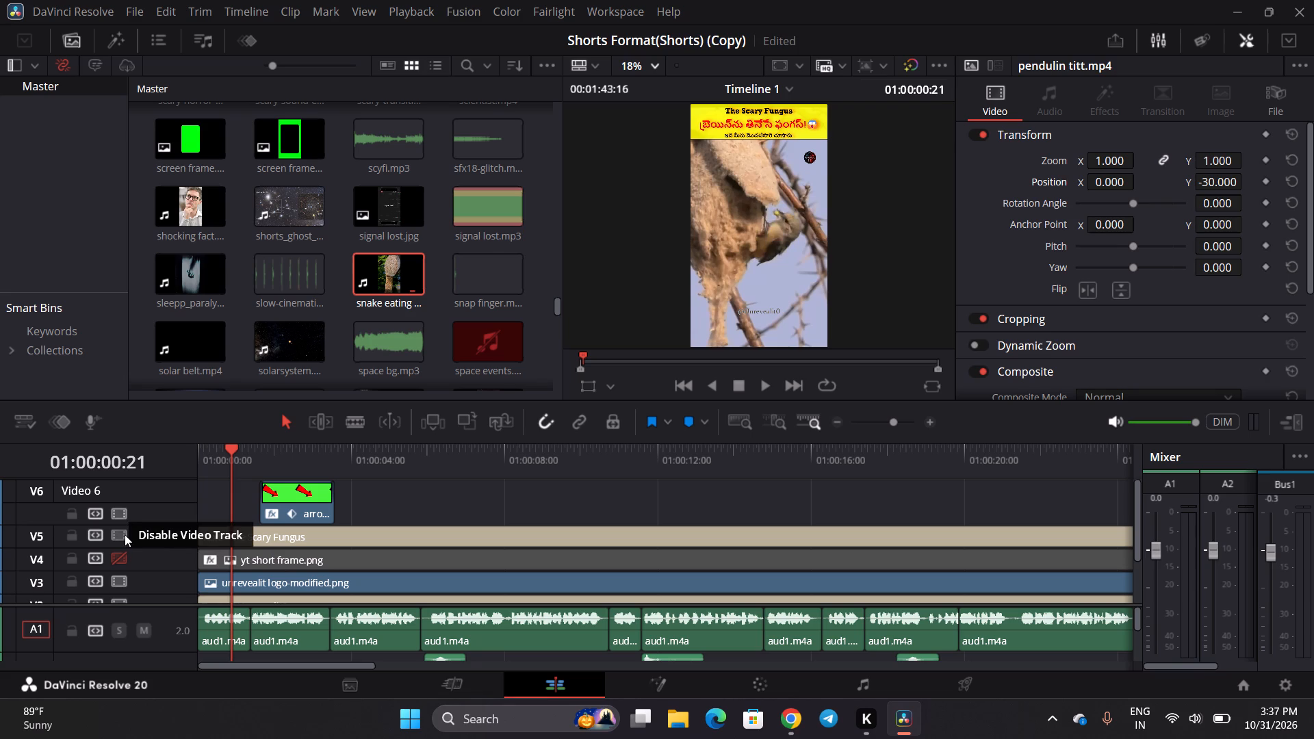
{"action": "left_click", "coordinate": [125, 535]}
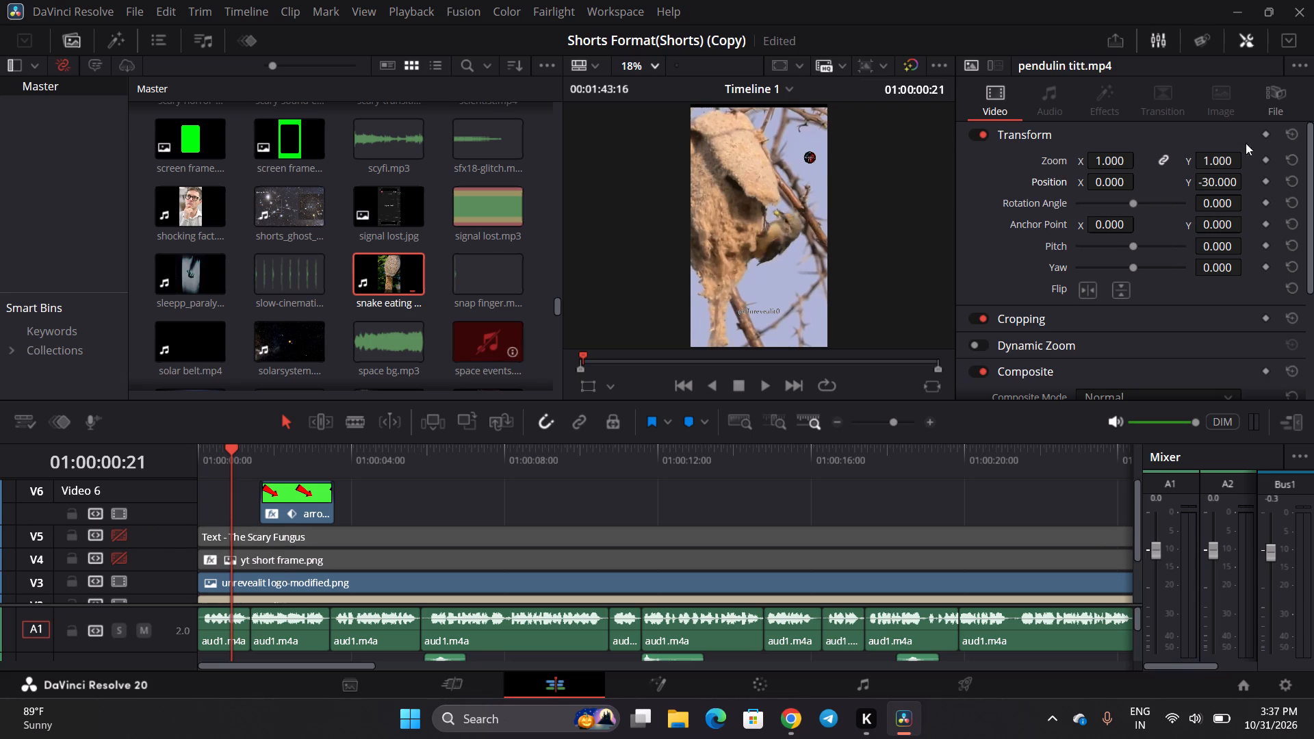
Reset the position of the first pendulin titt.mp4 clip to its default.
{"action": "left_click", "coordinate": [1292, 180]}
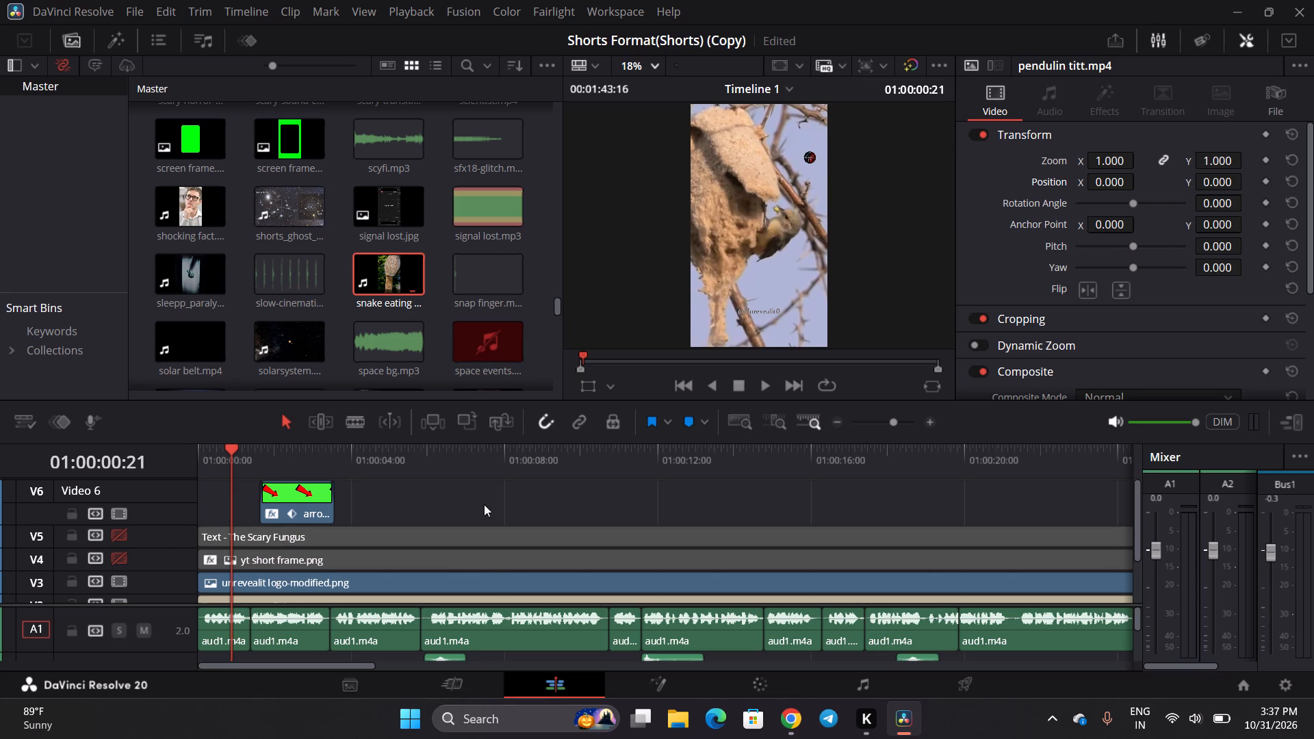
Play the Short from its start to about 01:00:12:08, checking the nest footage and blinking arrow against the voiceover and sound effects.
{"action": "scroll", "coordinate": [322, 513], "scroll_direction": "down", "scroll_amount": 3}
{"action": "left_click_drag", "start_coordinate": [212, 465], "coordinate": [184, 470]}
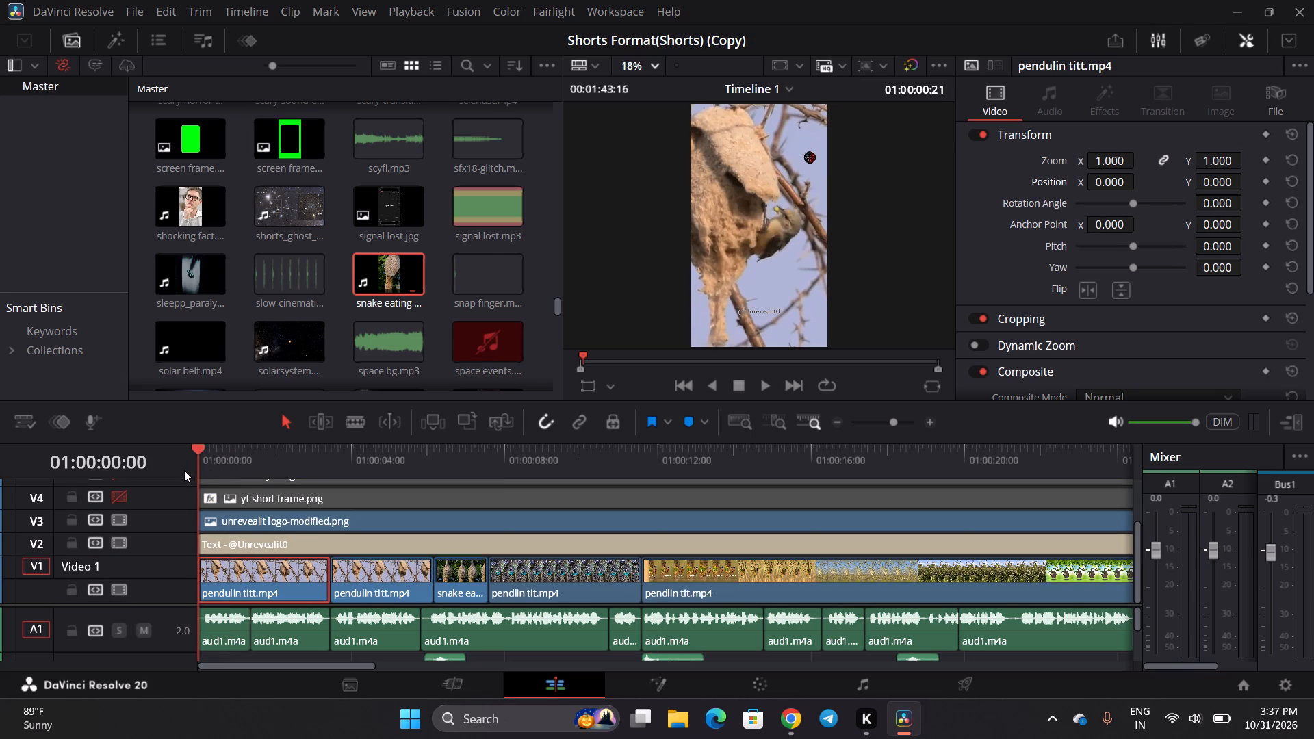
{"action": "left_click_drag", "start_coordinate": [184, 470], "coordinate": [181, 470]}
{"action": "key", "text": "space"}
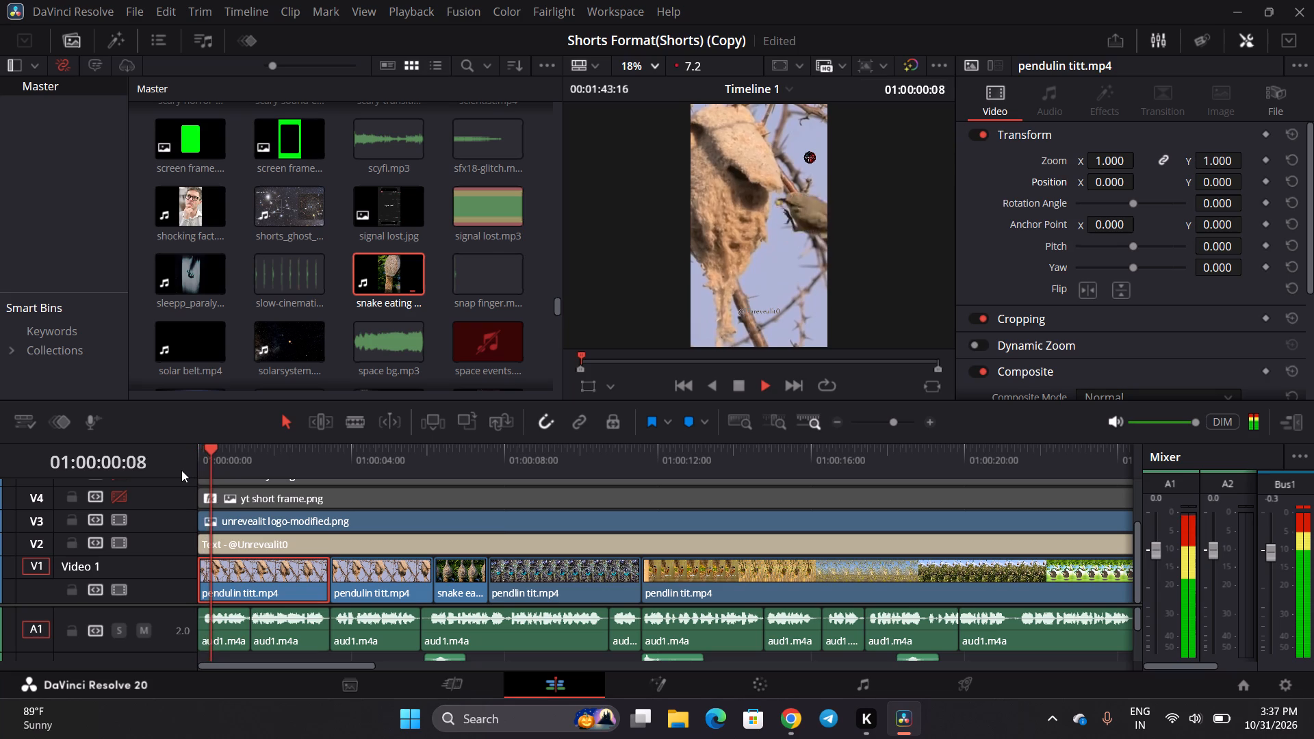
{"action": "key", "text": "space"}
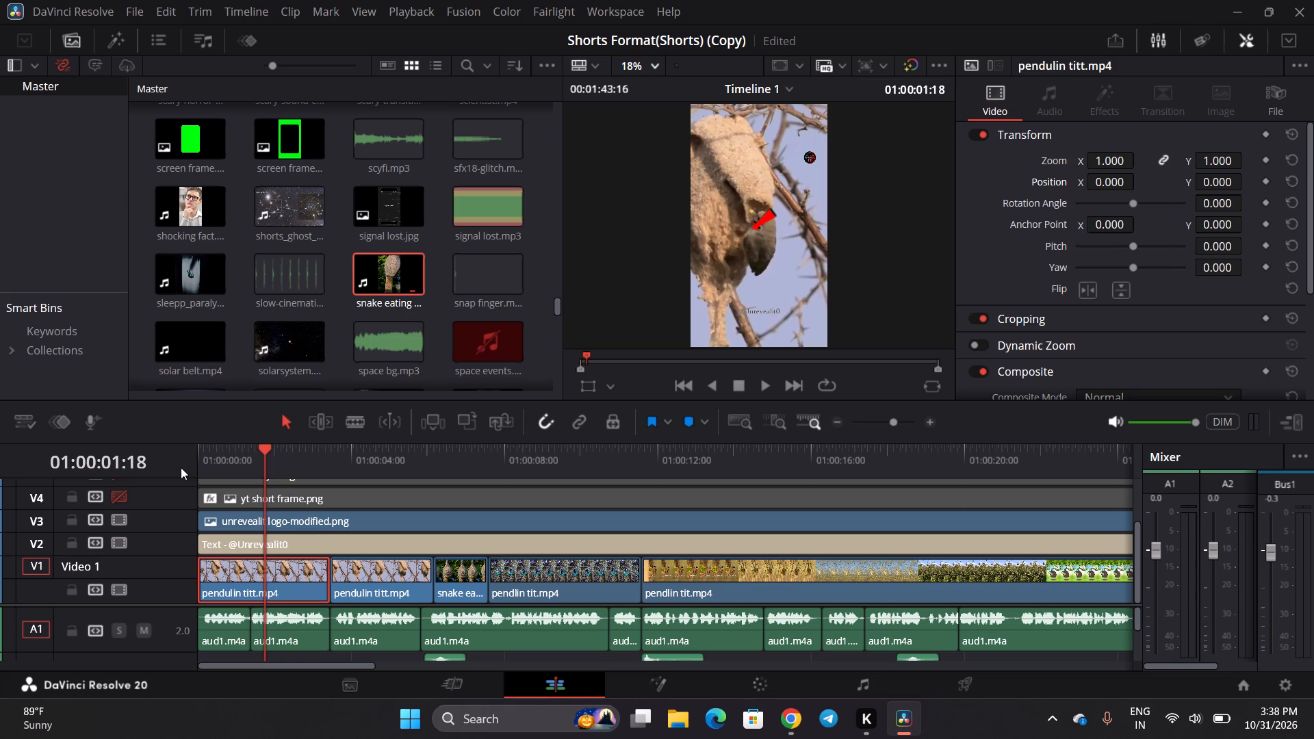
{"action": "scroll", "coordinate": [163, 513], "scroll_direction": "down", "scroll_amount": 2}
{"action": "left_click_drag", "start_coordinate": [166, 604], "coordinate": [163, 526]}
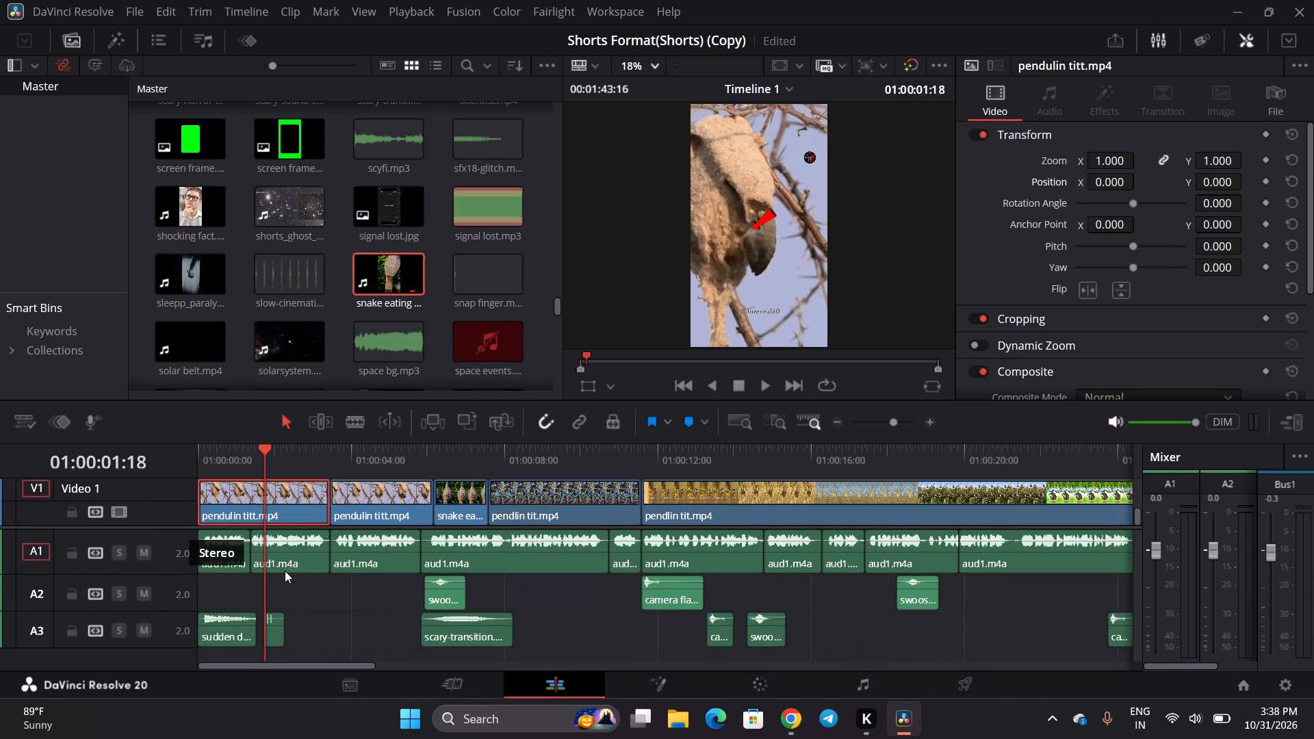
{"action": "left_click", "coordinate": [322, 595]}
{"action": "key", "text": "v"}
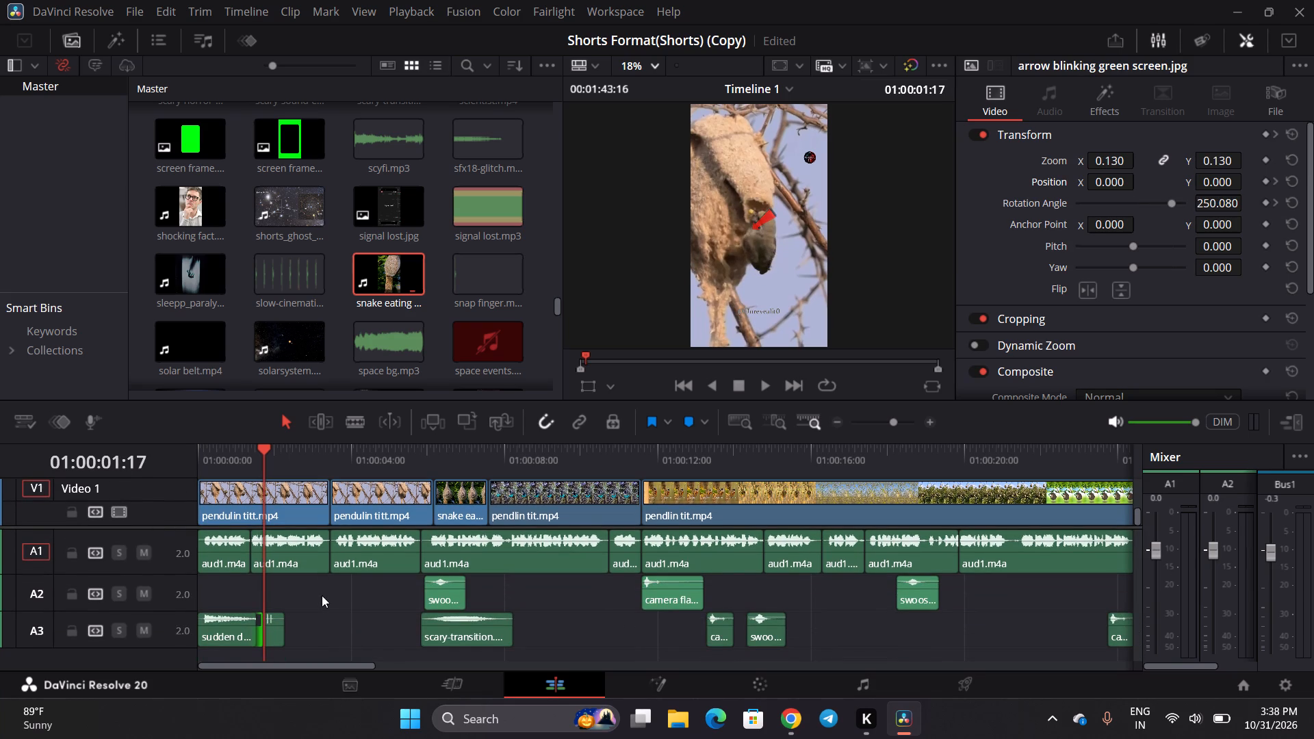
{"action": "left_click", "coordinate": [322, 604]}
{"action": "key", "text": "space"}
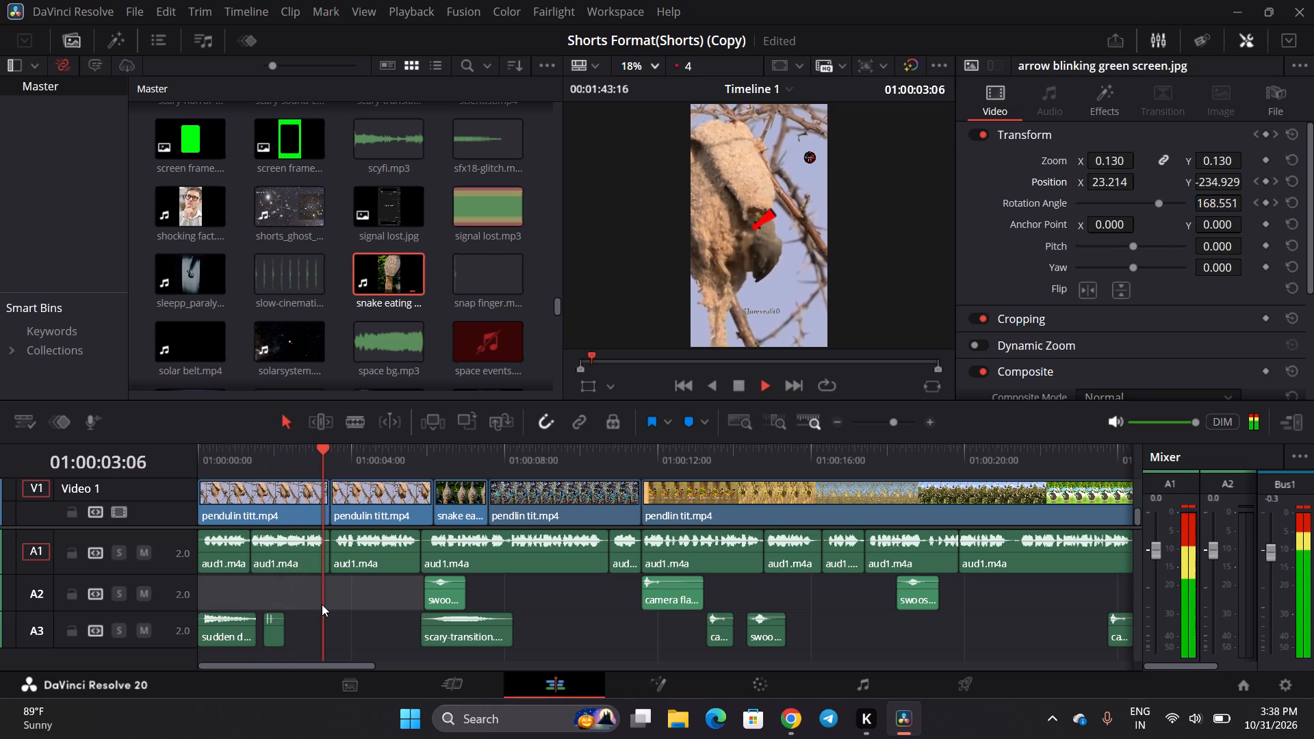
{"action": "key", "text": "space"}
{"action": "key", "text": "space"}
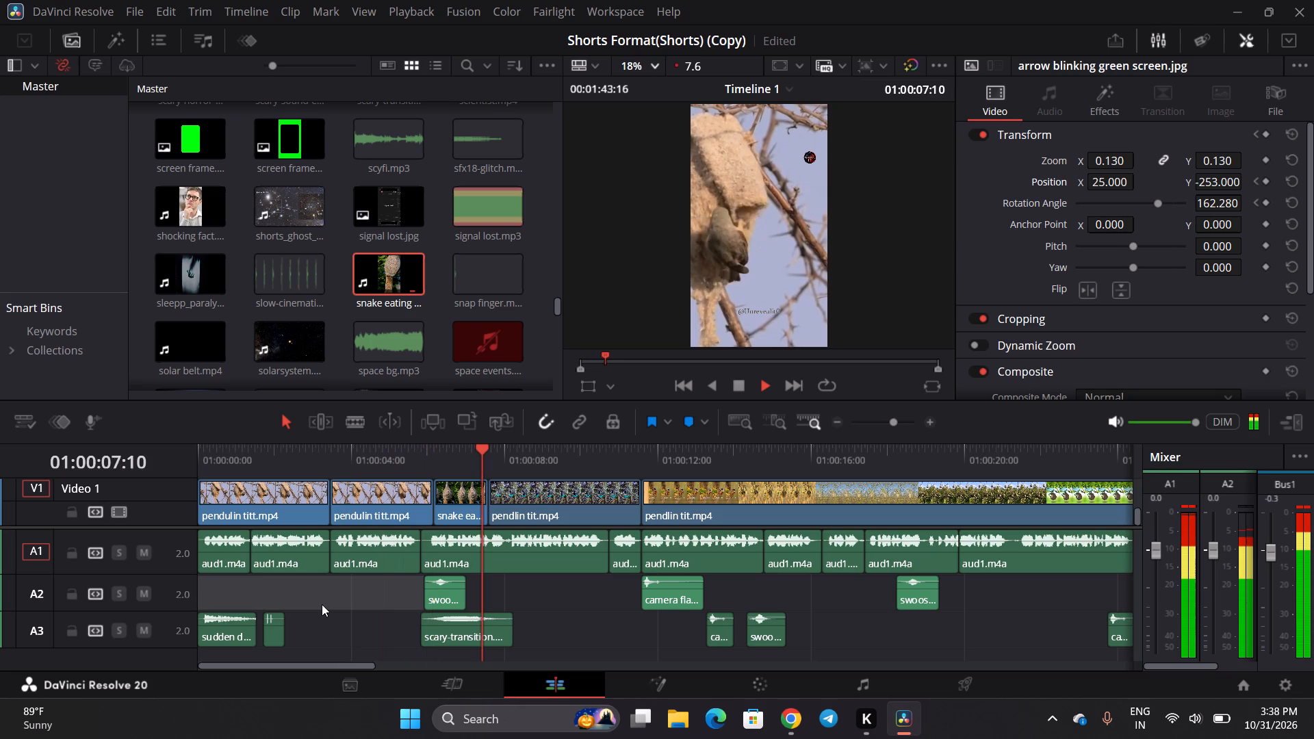
{"action": "key", "text": "space"}
{"action": "key", "text": "space"}
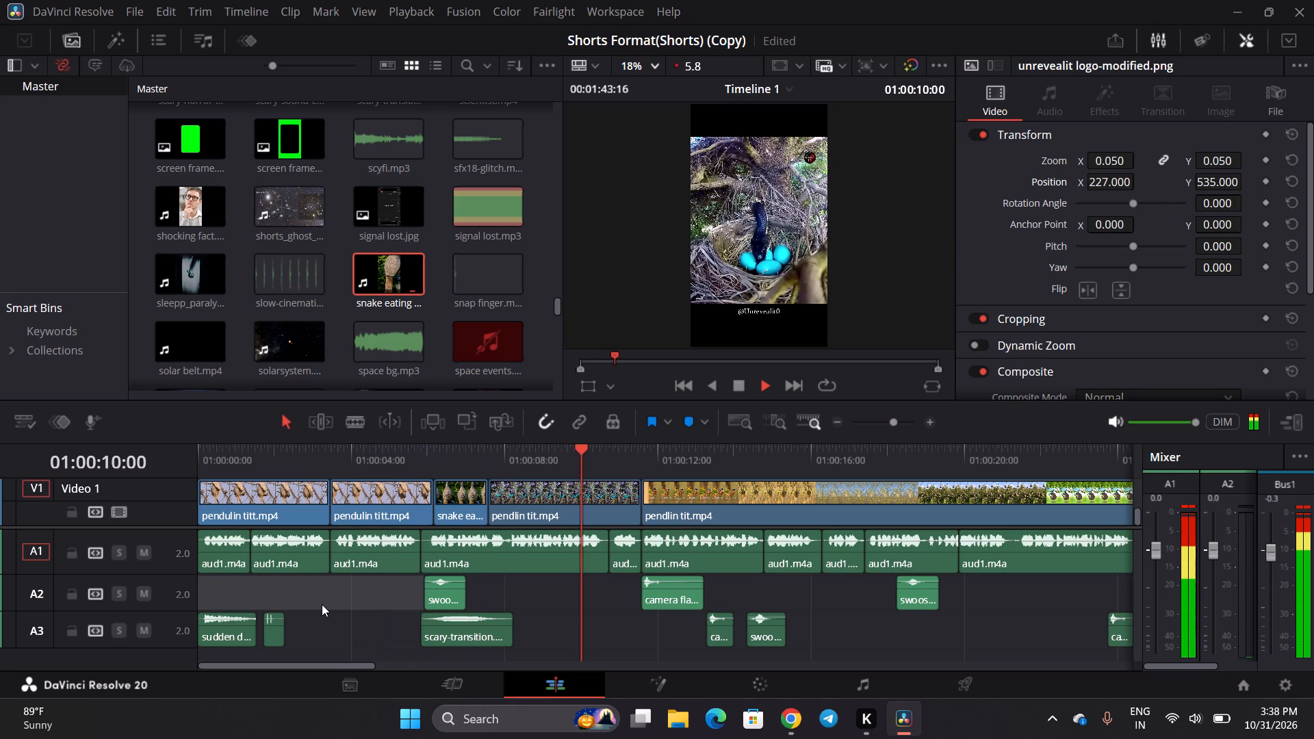
{"action": "key", "text": "space"}
{"action": "key", "text": "space"}
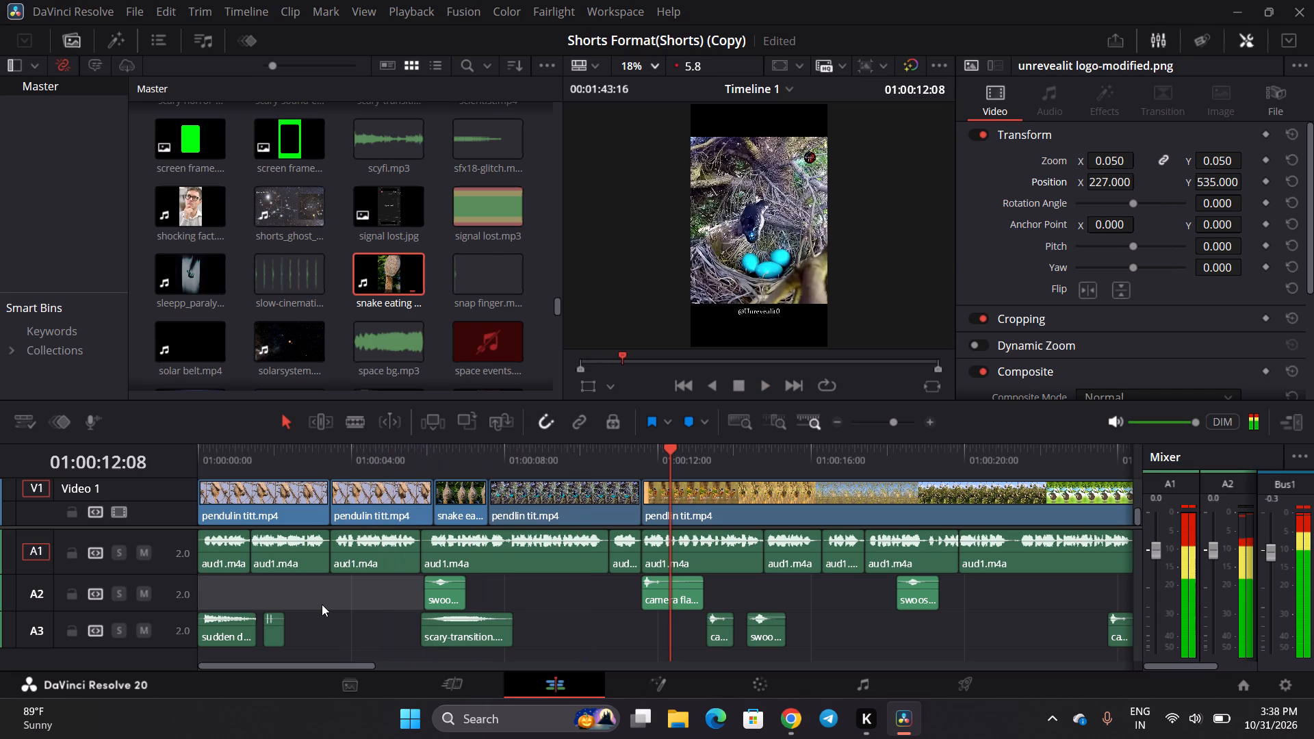